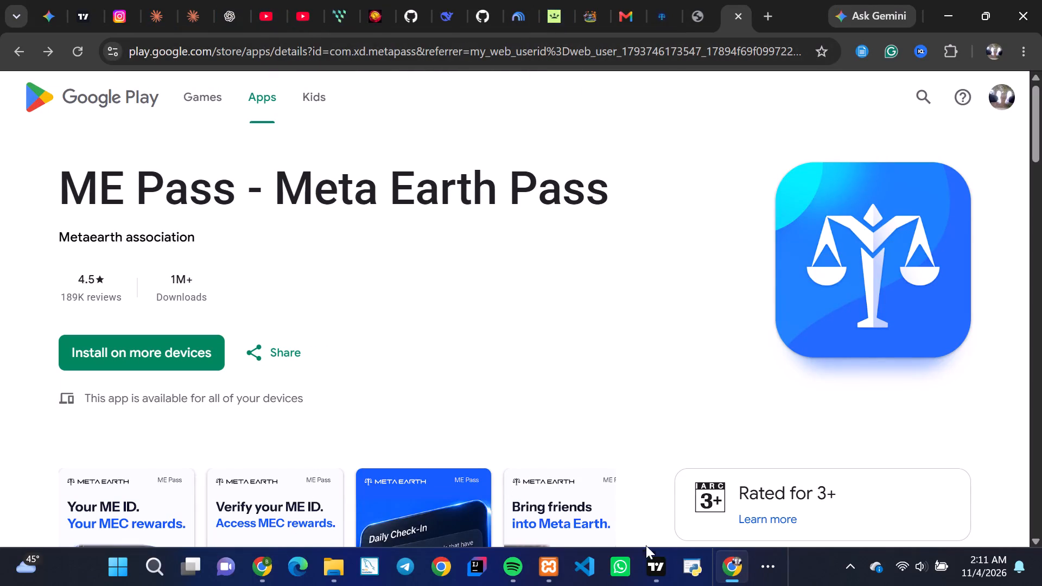
# Switch to TradingView, dismiss the upgrade advert, and look over the EURUSD and Gold charts.
pyautogui.click(659, 564)
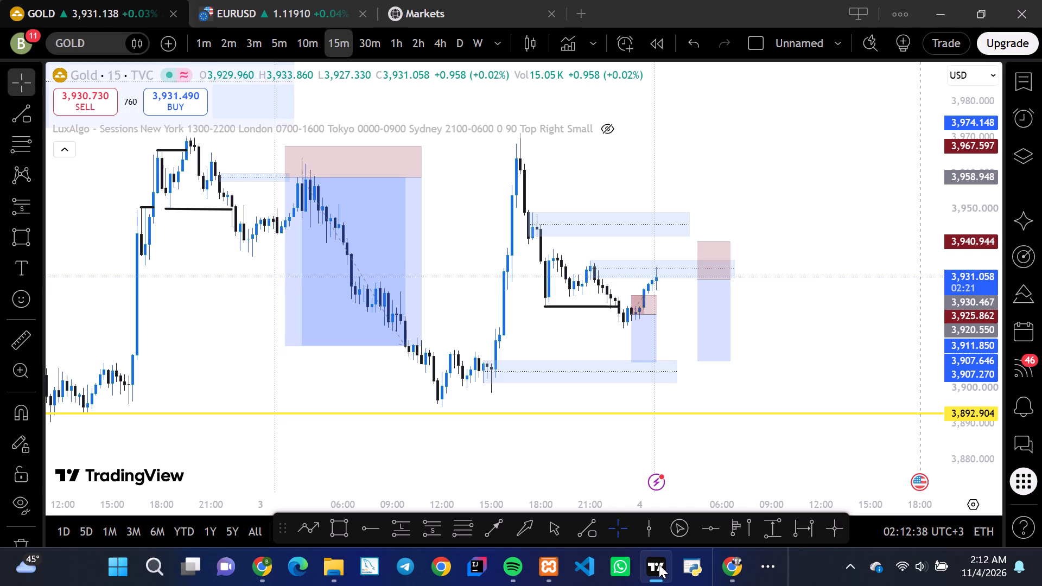
pyautogui.click(275, 12)
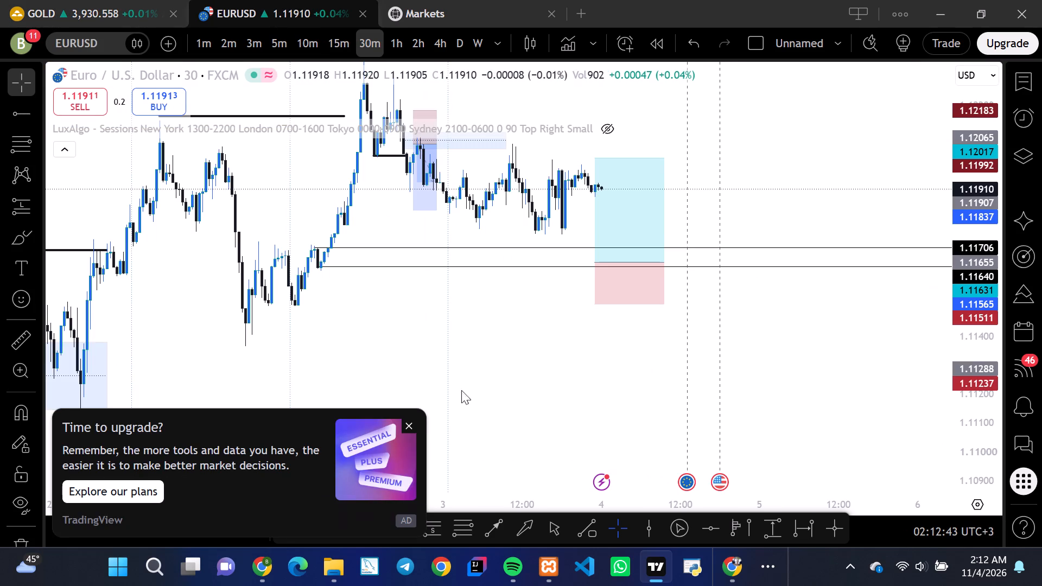
pyautogui.click(410, 434)
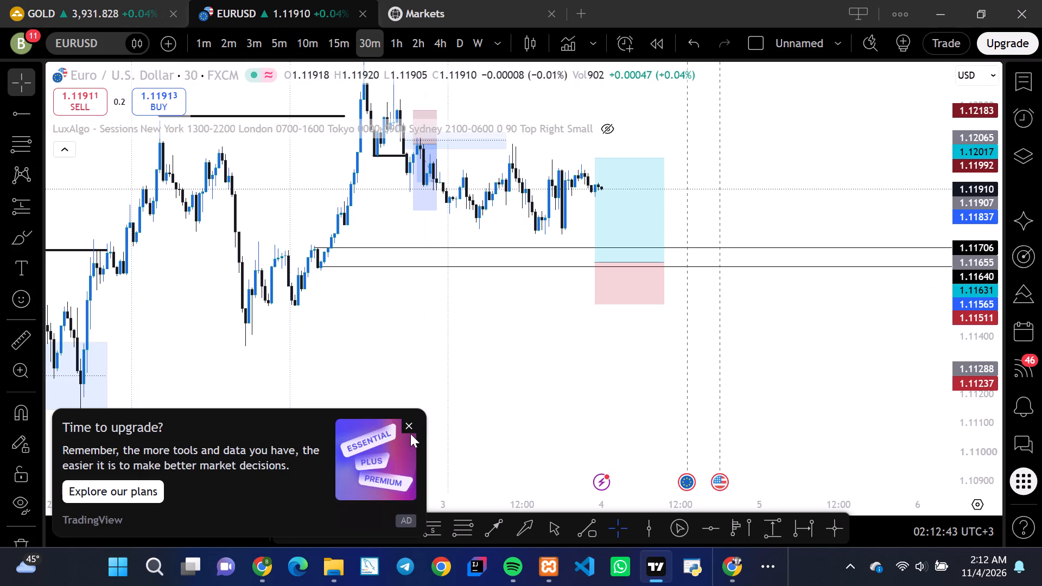
pyautogui.click(410, 426)
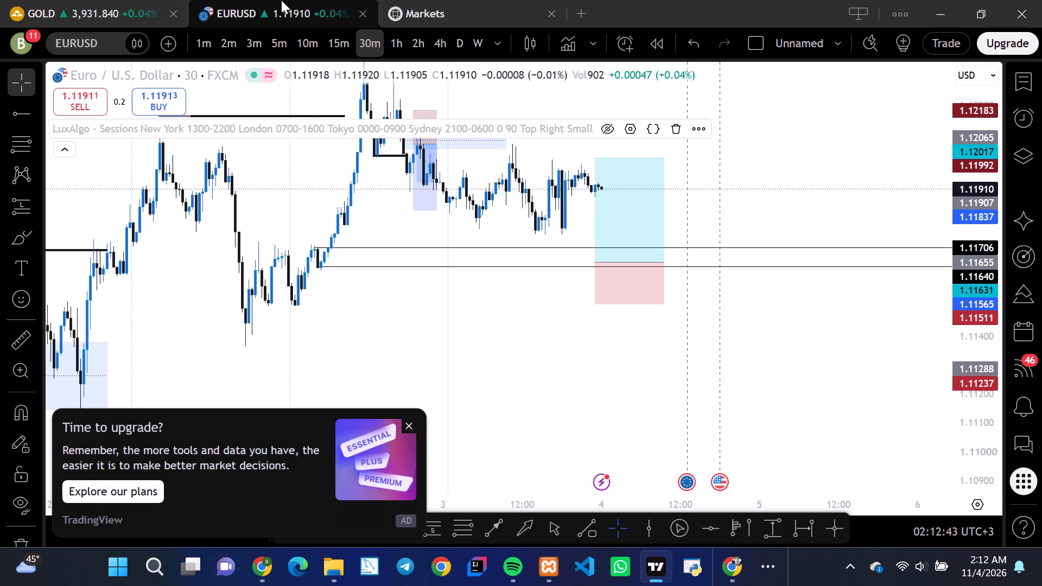
pyautogui.click(123, 11)
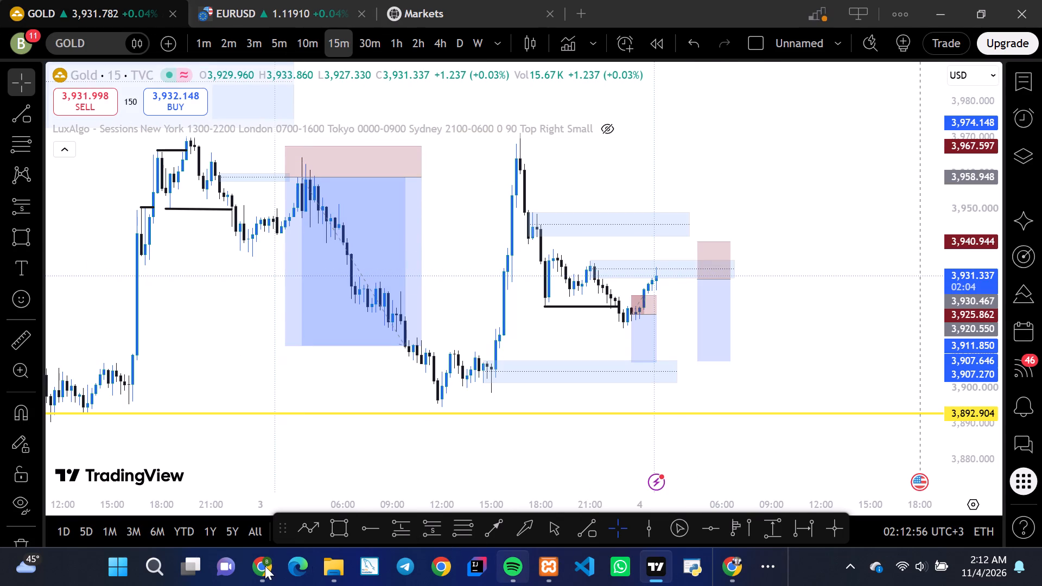
# Switch to WorldQuant BRAIN in Chrome, reveal Super Simulation 3's test period, and examine its IS-period summary by year.
pyautogui.click(264, 565)
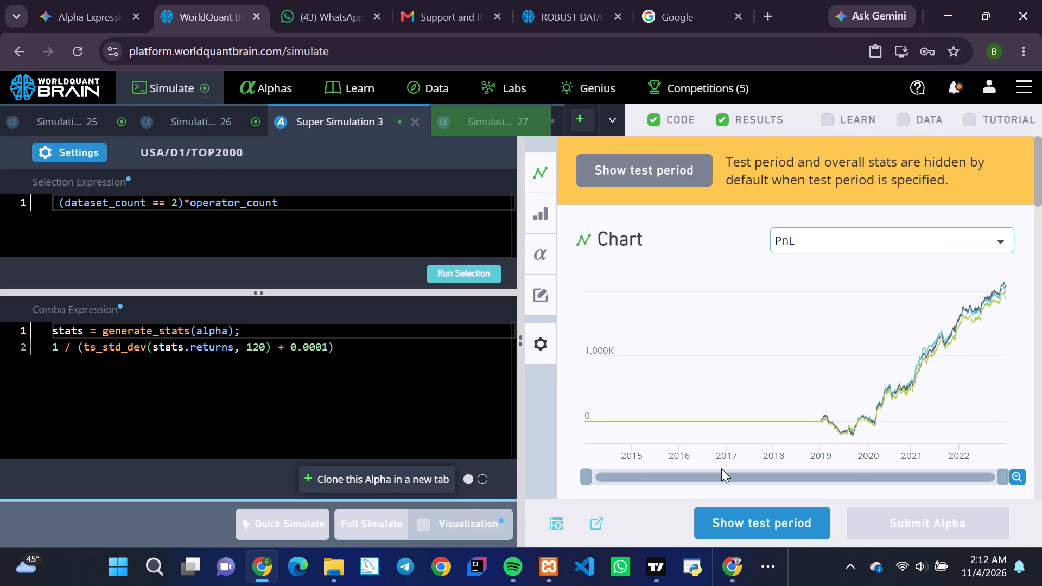
pyautogui.click(766, 528)
pyautogui.scroll(-2, 862, 405)
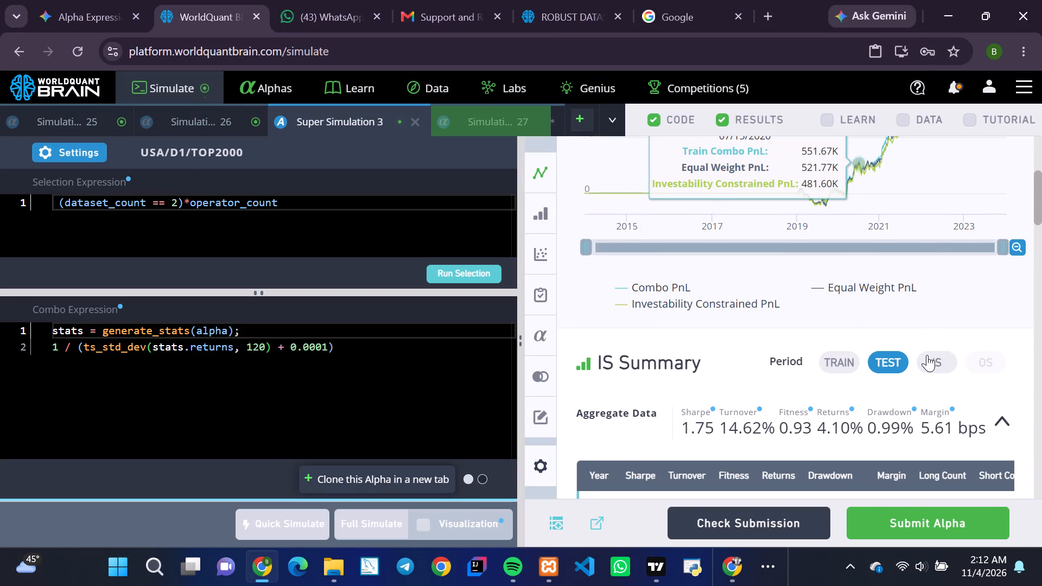
pyautogui.click(940, 355)
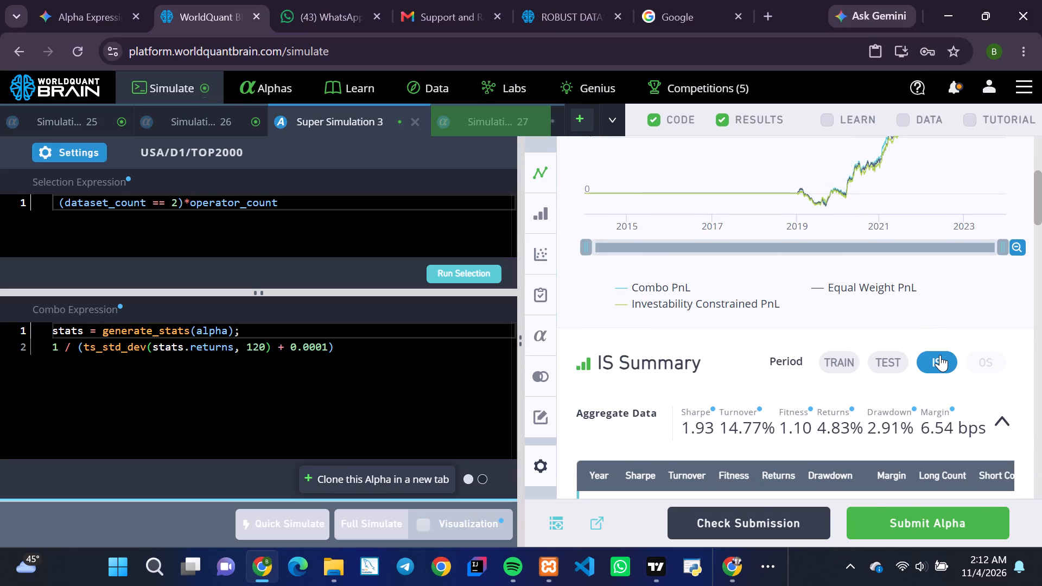
pyautogui.scroll(-1, 862, 371)
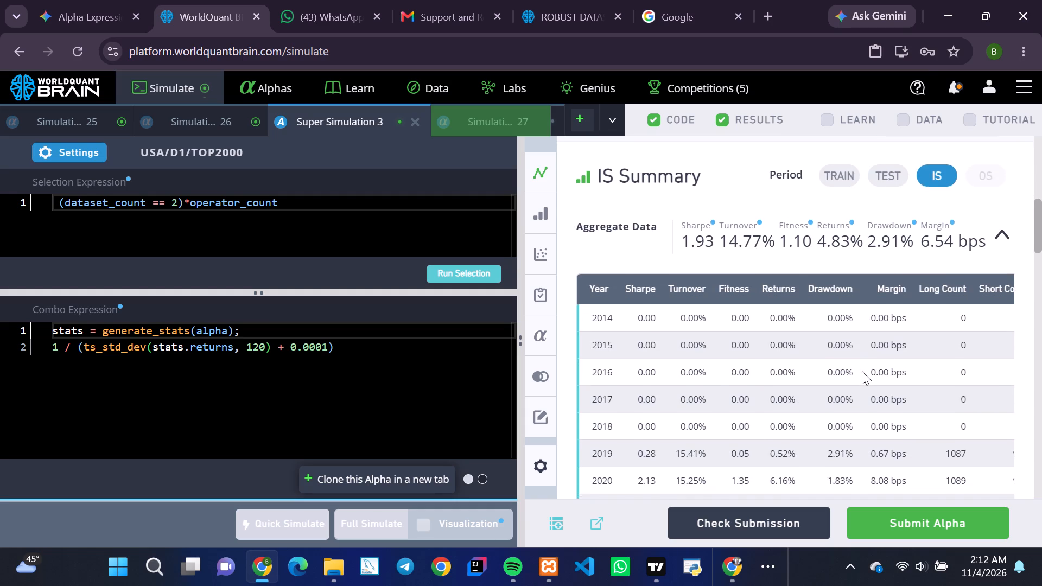
pyautogui.scroll(-4, 862, 371)
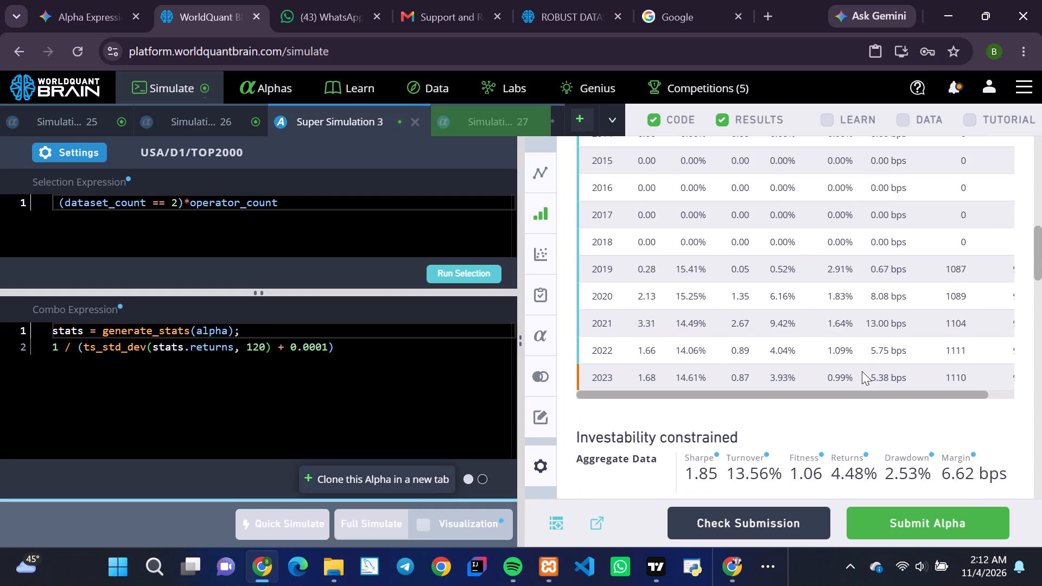
# Run the Prod Correlation check for Super Simulation 3.
pyautogui.scroll(-5, 862, 371)
pyautogui.scroll(2, 862, 371)
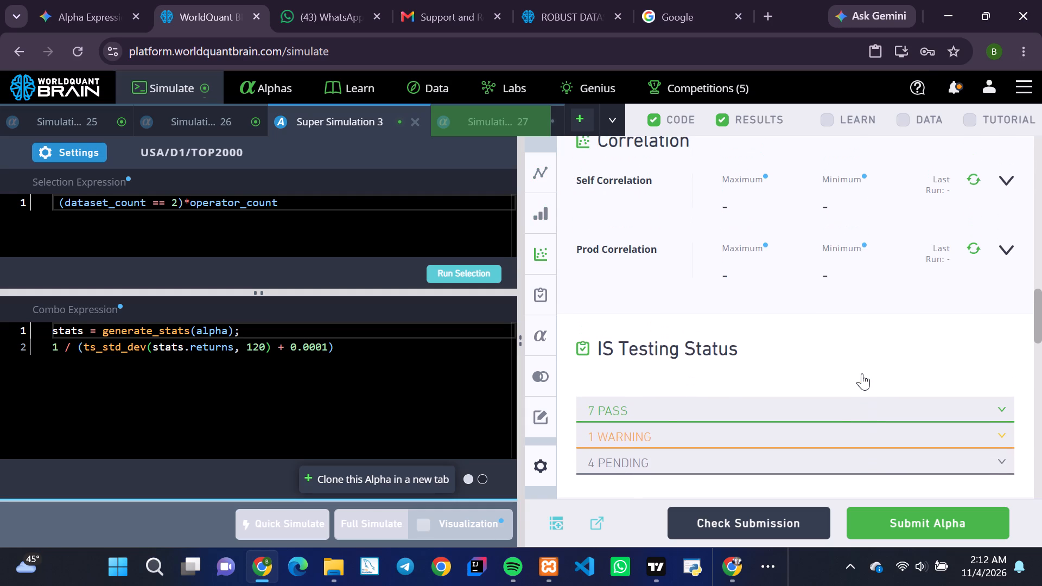
pyautogui.click(973, 247)
# Run the Performance Comparison for Super Simulation 3, then review its aggregate data and the correlation results.
pyautogui.scroll(-2, 947, 315)
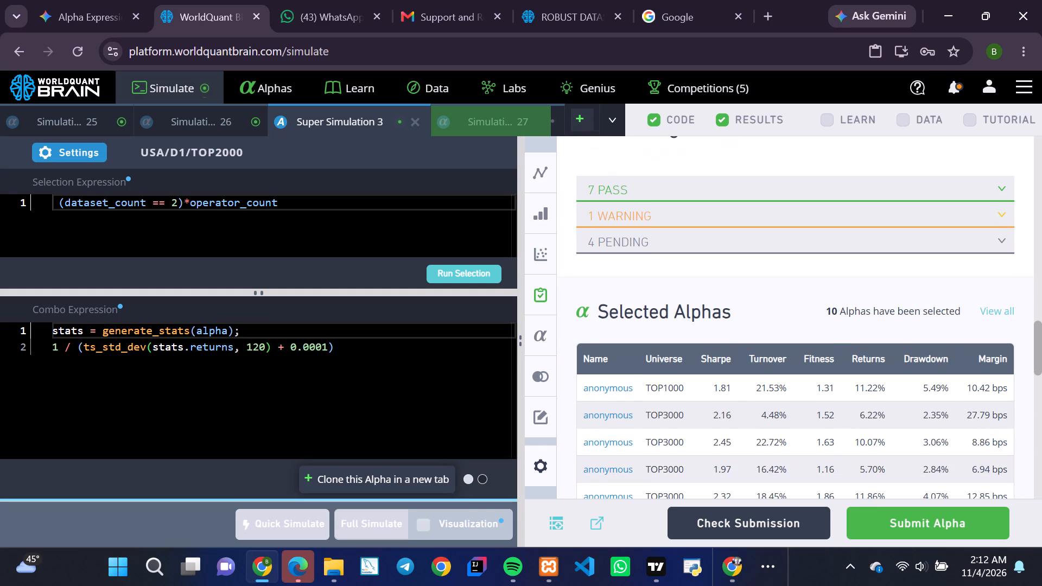
pyautogui.scroll(-3, 947, 315)
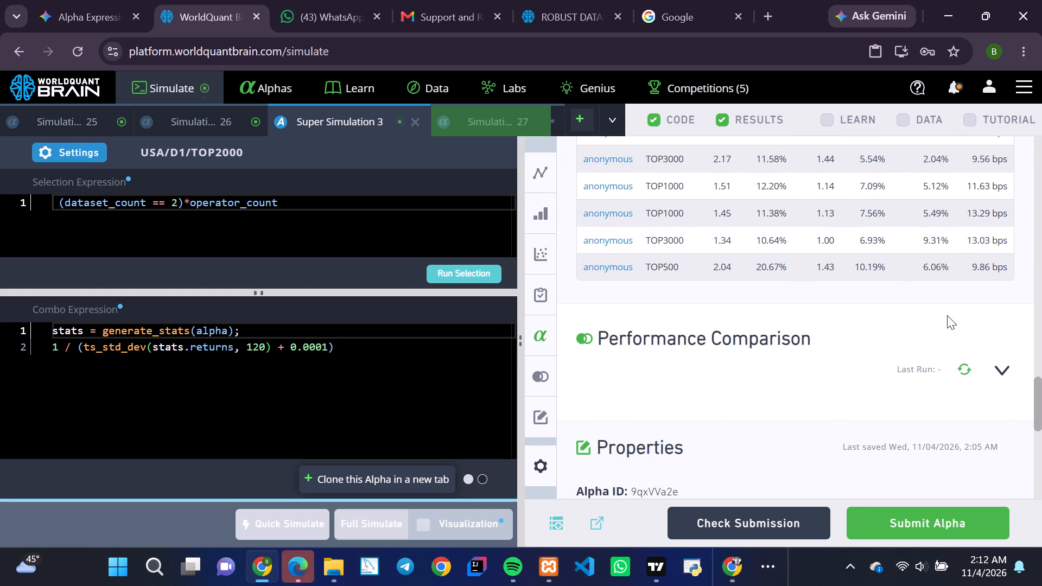
pyautogui.click(1000, 368)
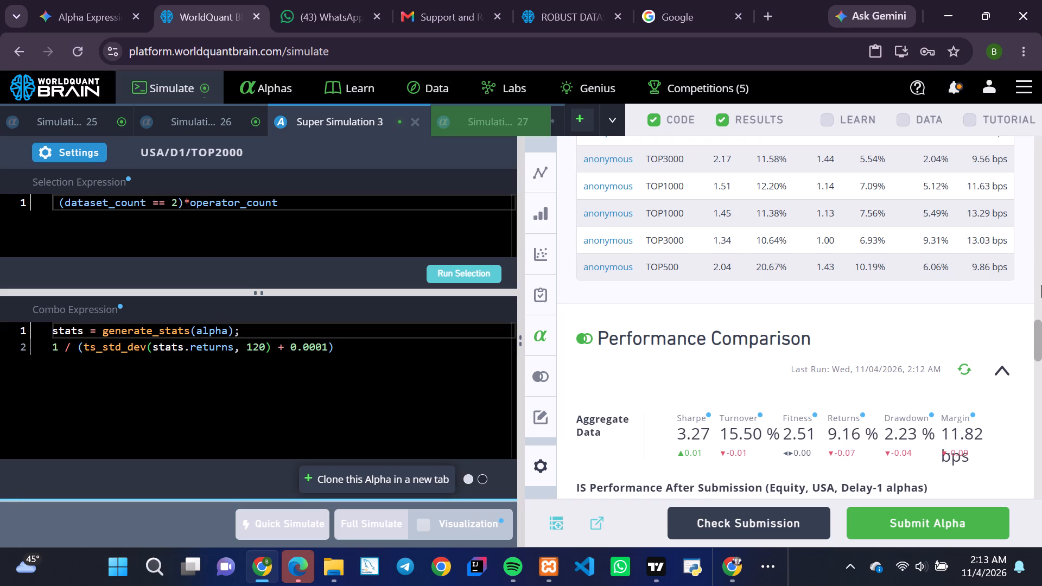
pyautogui.scroll(4, 717, 170)
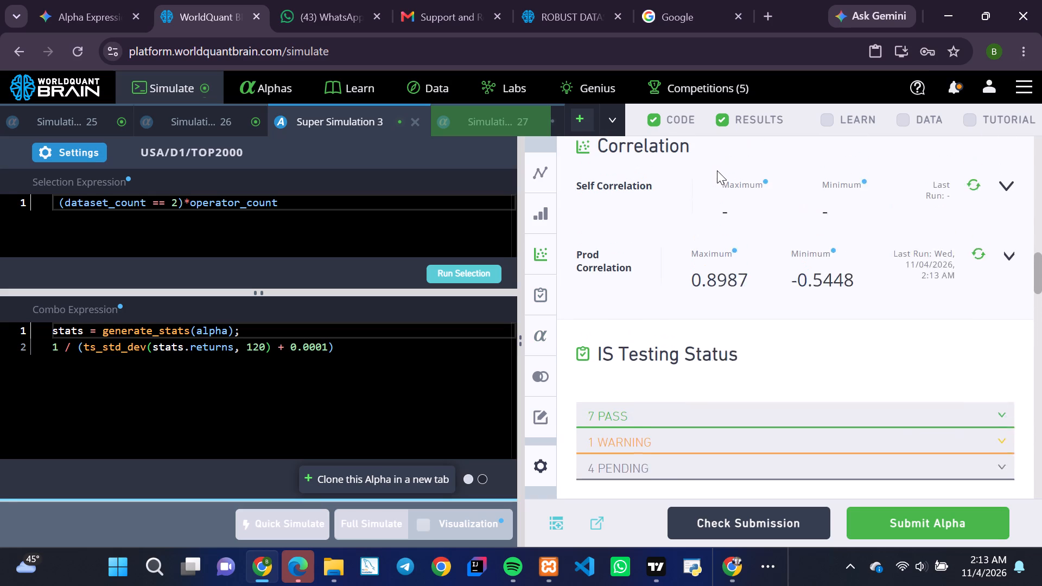
# Set Super Simulation 3's neutralization to Crowding Factors, apply the settings, and start a full simulation.
pyautogui.click(70, 150)
pyautogui.scroll(-1, 243, 347)
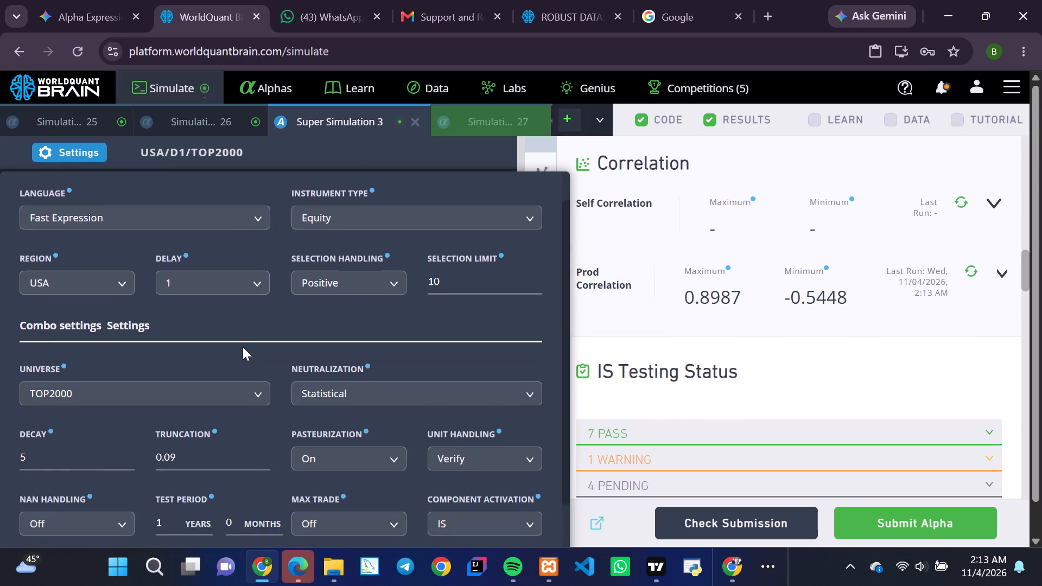
pyautogui.scroll(-1, 243, 347)
pyautogui.click(525, 300)
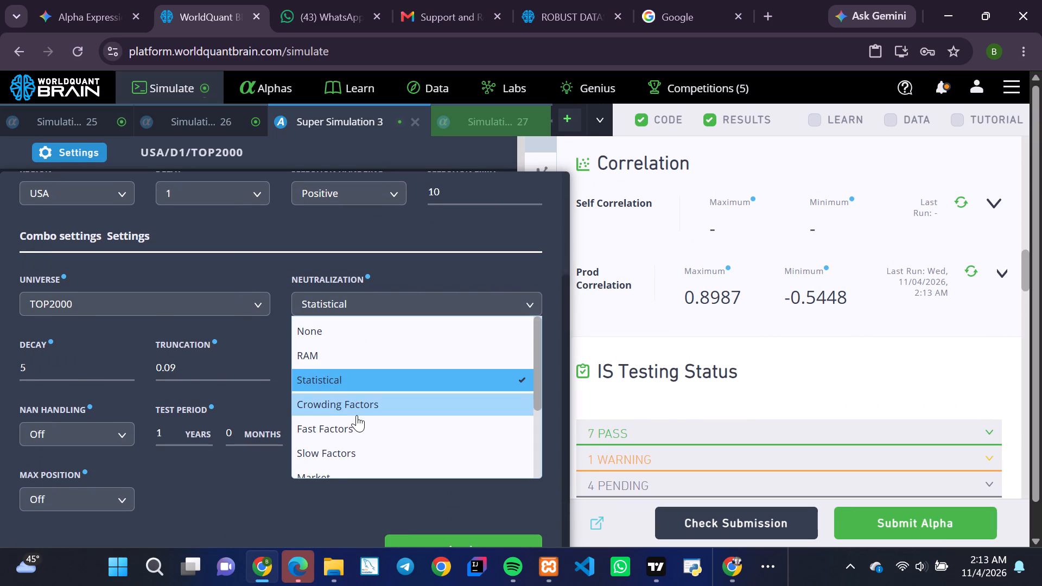
pyautogui.click(357, 415)
pyautogui.scroll(-3, 370, 463)
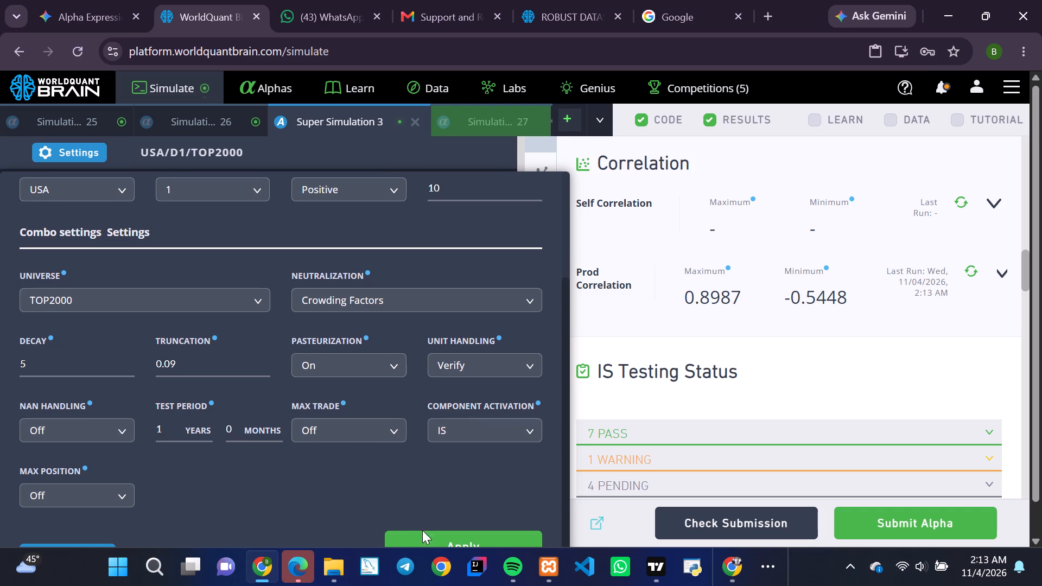
pyautogui.click(422, 536)
pyautogui.moveTo(422, 536); pyautogui.dragTo(327, 391)
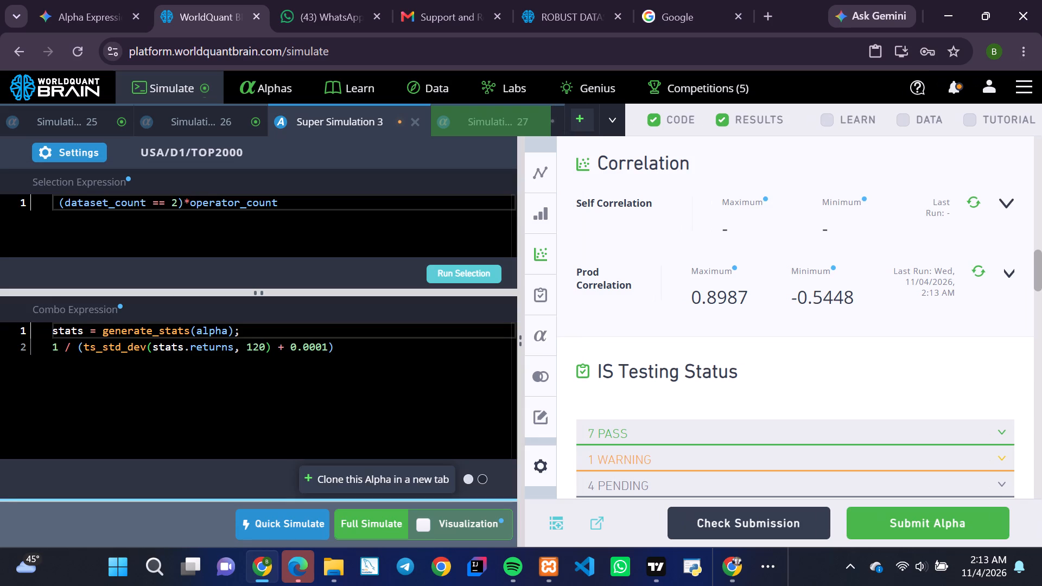
pyautogui.click(369, 527)
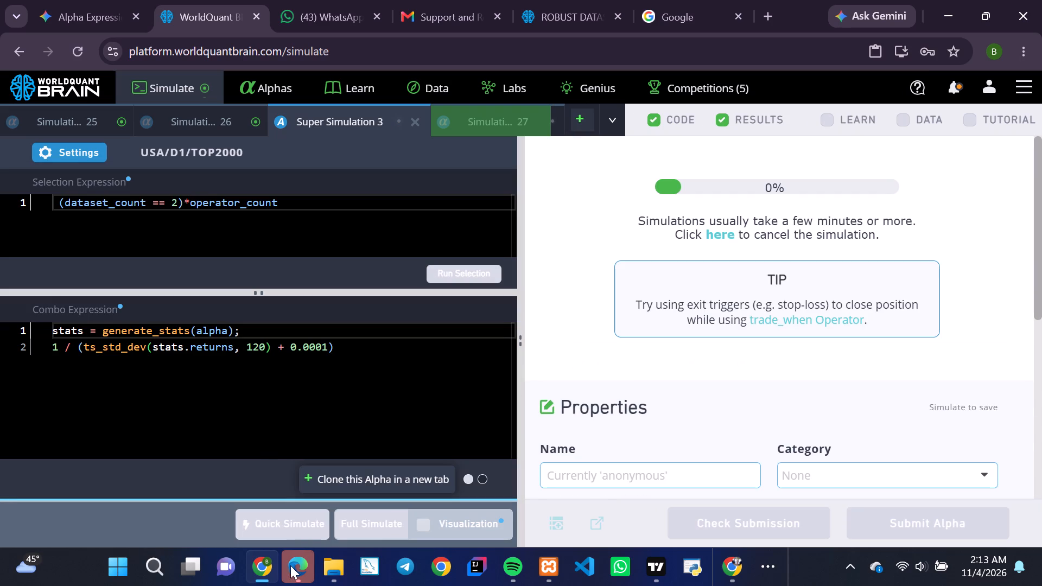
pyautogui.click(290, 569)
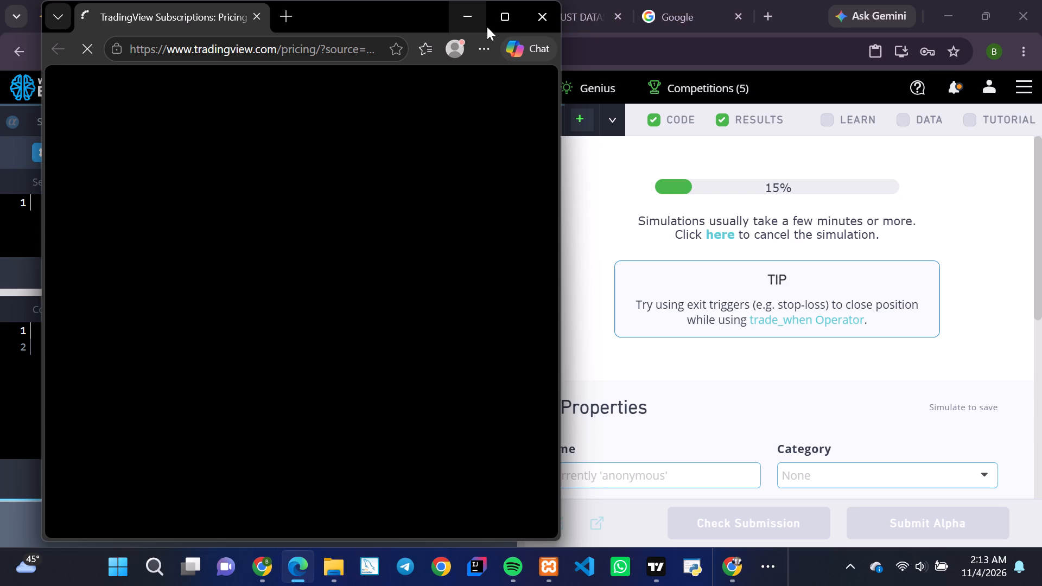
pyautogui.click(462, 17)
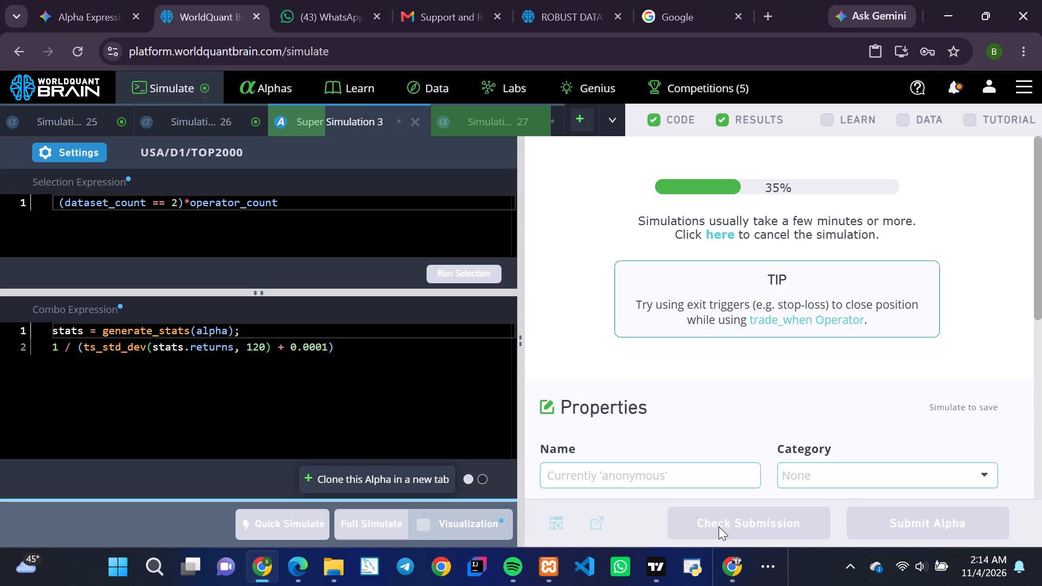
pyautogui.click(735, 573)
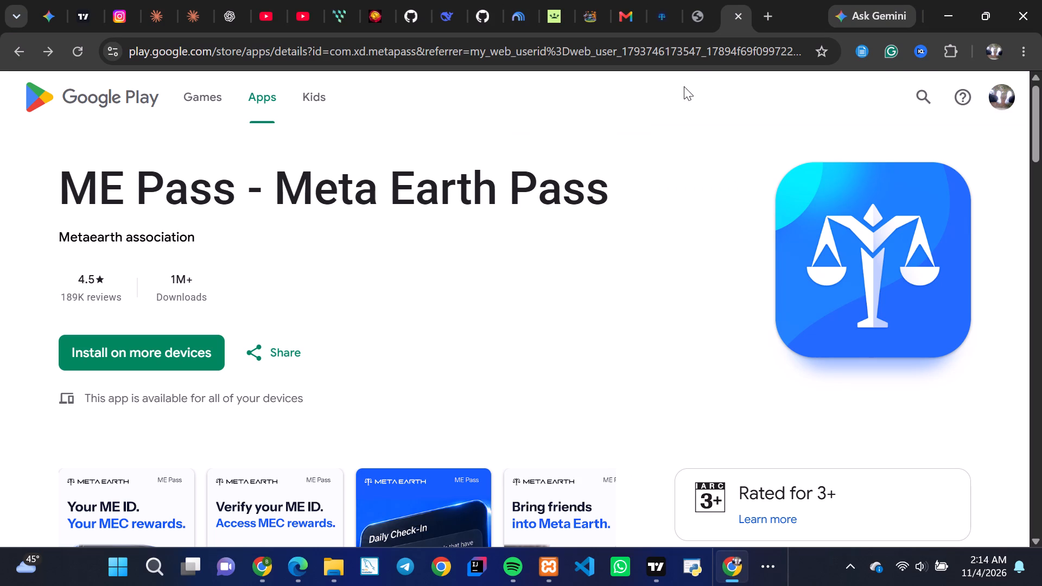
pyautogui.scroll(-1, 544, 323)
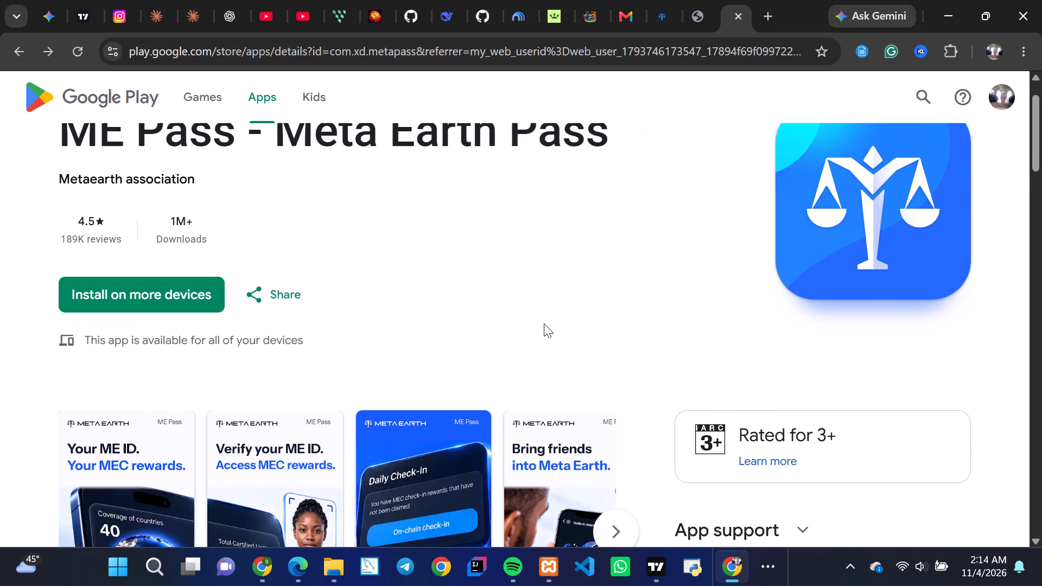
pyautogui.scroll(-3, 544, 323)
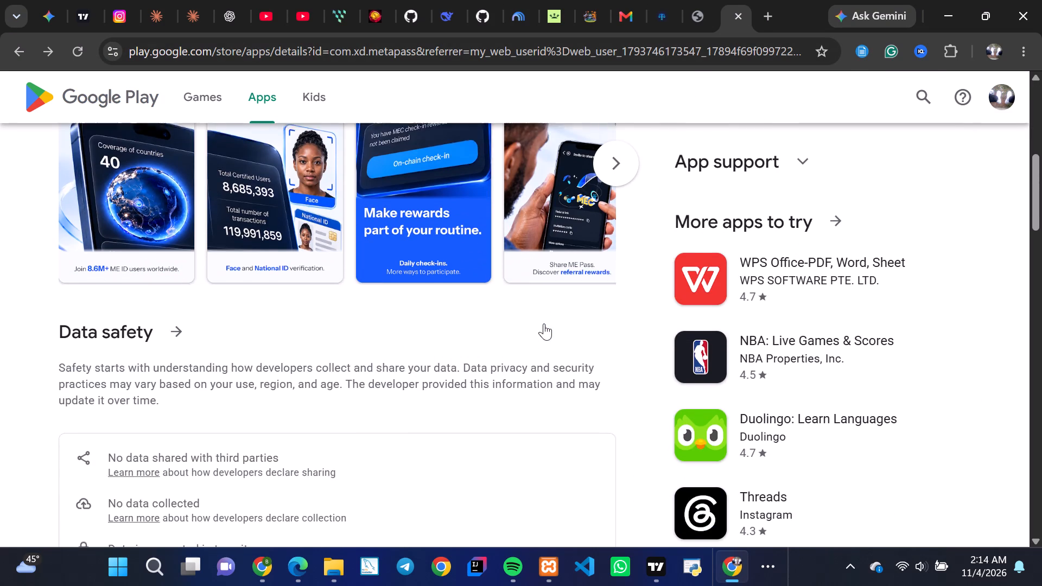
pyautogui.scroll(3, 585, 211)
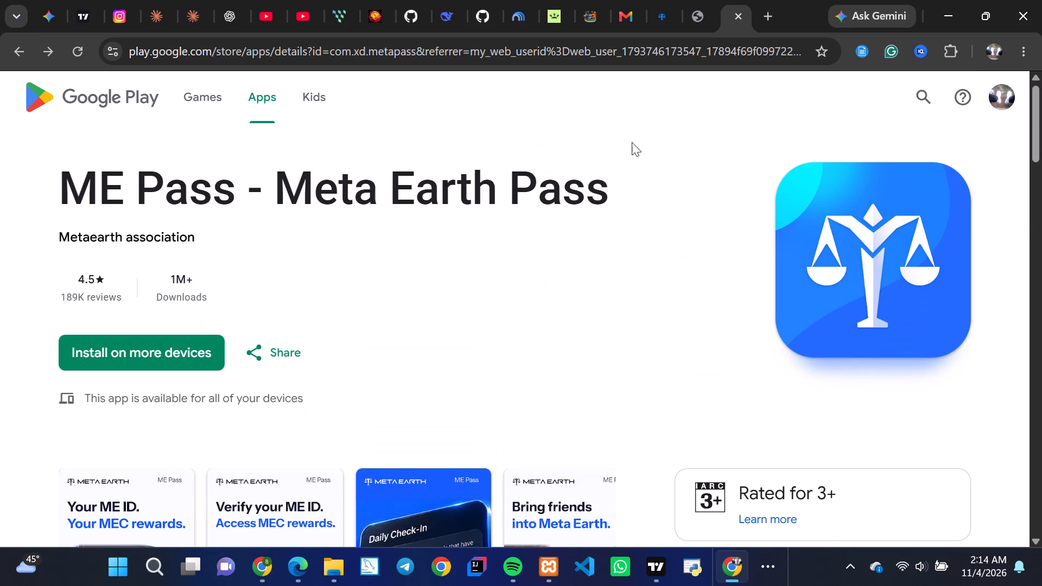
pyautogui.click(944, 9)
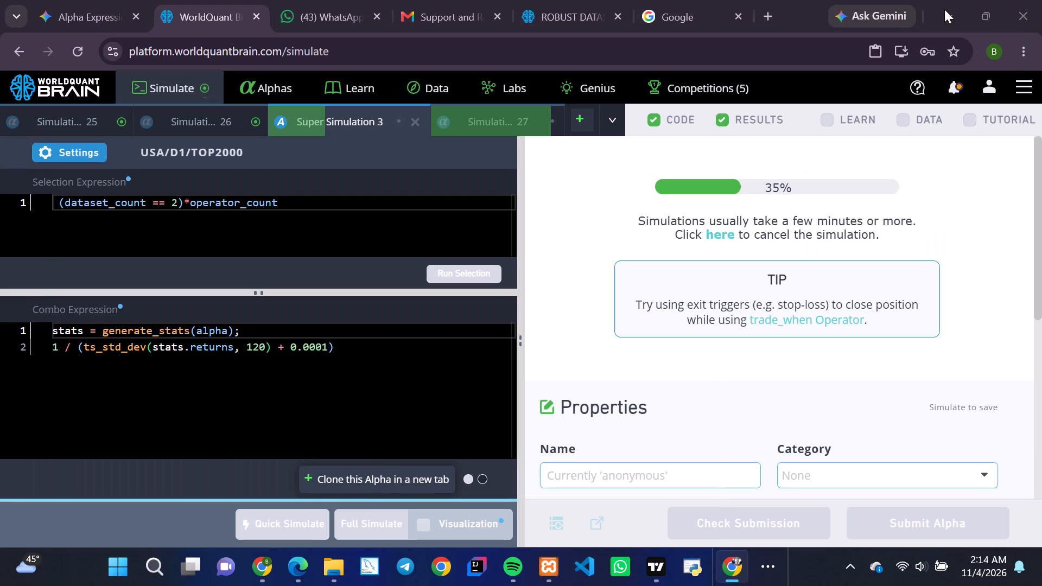
# Open Simulation 26, check its IS summary, and apply Industry as its neutralization setting.
pyautogui.click(209, 128)
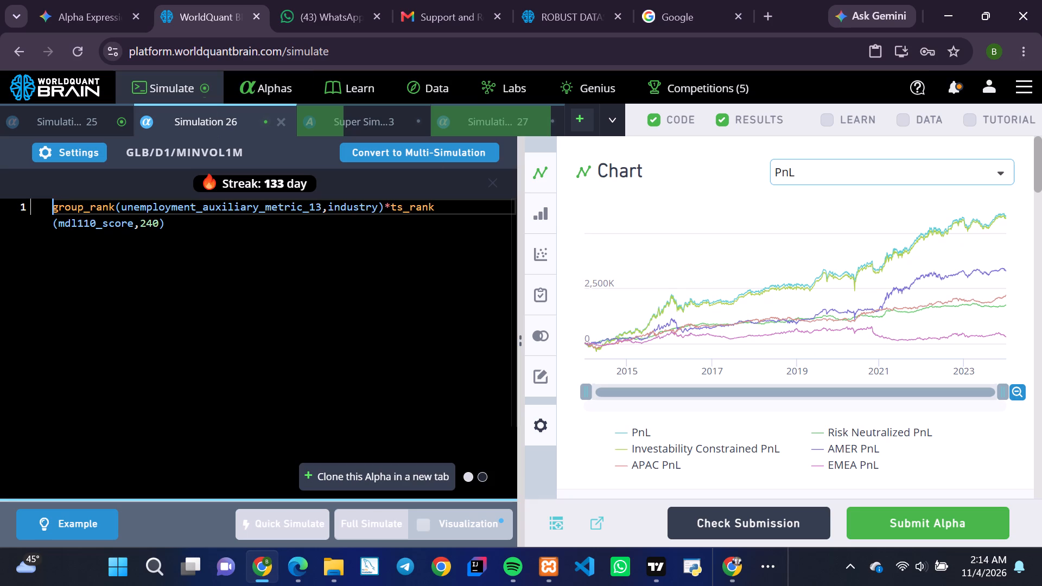
pyautogui.scroll(-3, 672, 353)
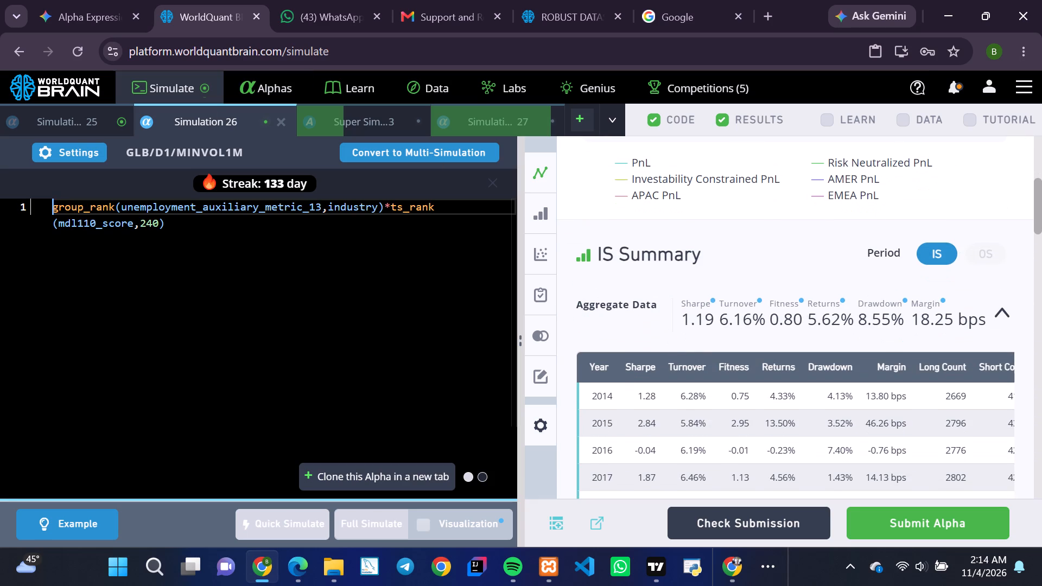
pyautogui.click(54, 149)
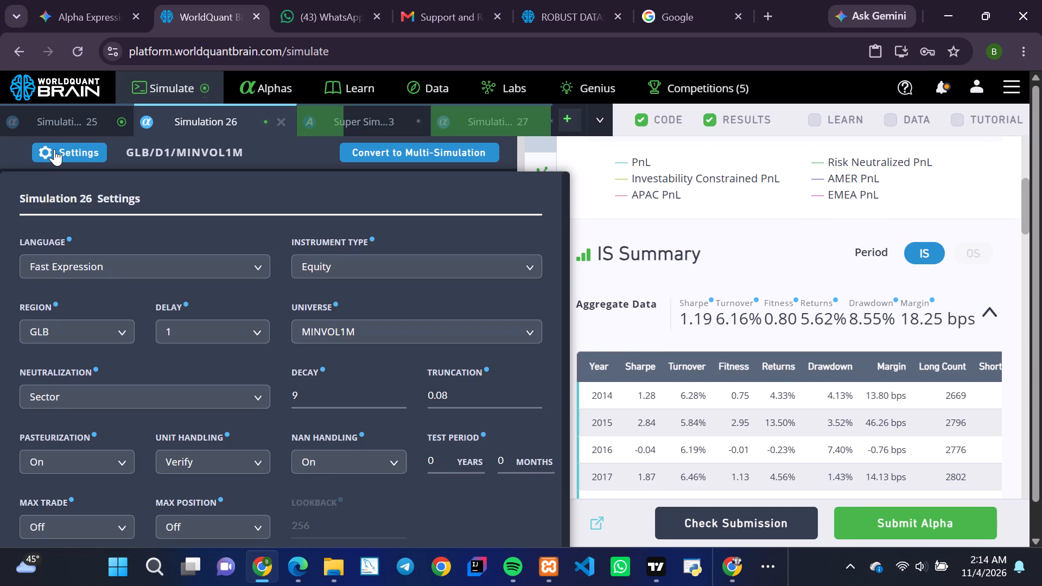
pyautogui.click(250, 393)
pyautogui.scroll(-2, 83, 208)
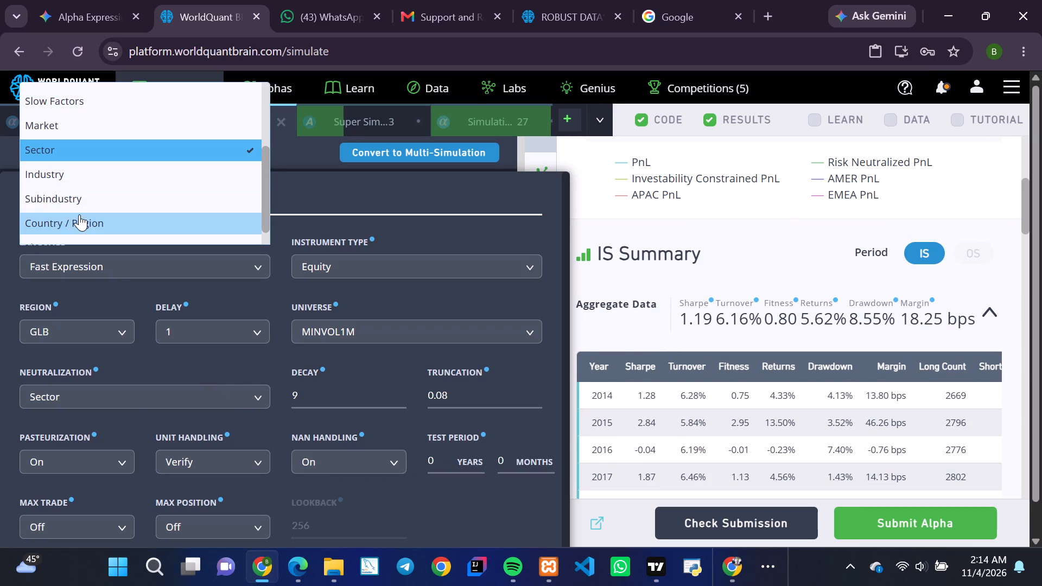
pyautogui.click(46, 174)
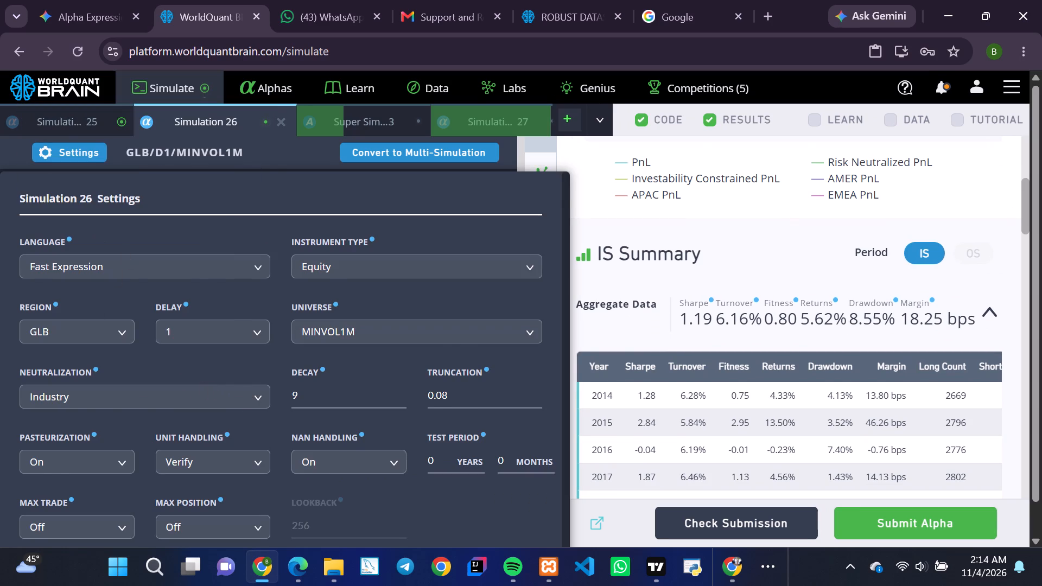
pyautogui.scroll(-2, 166, 301)
pyautogui.click(406, 537)
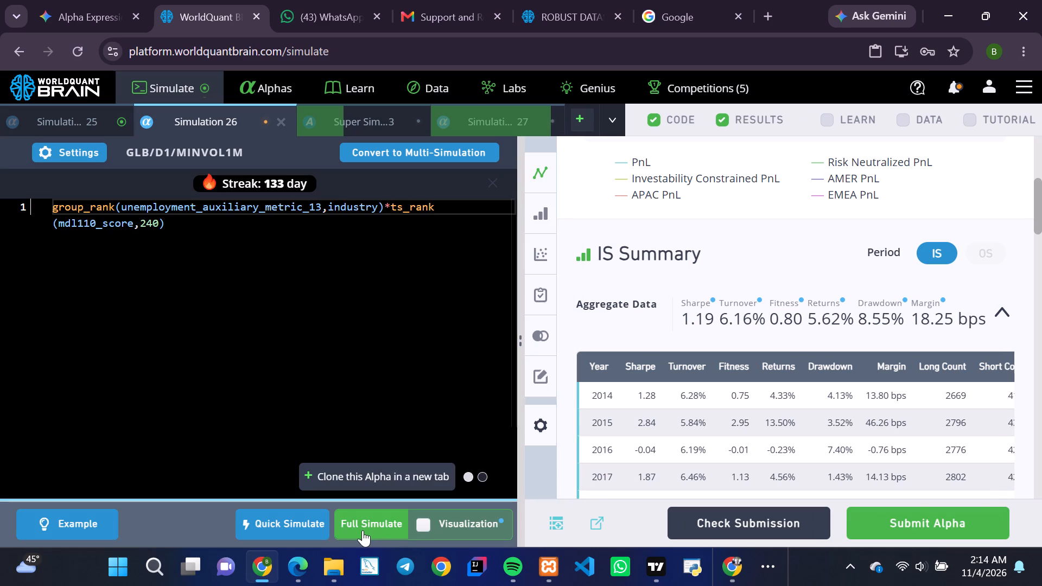
# Start a full simulation of Simulation 26.
pyautogui.click(363, 530)
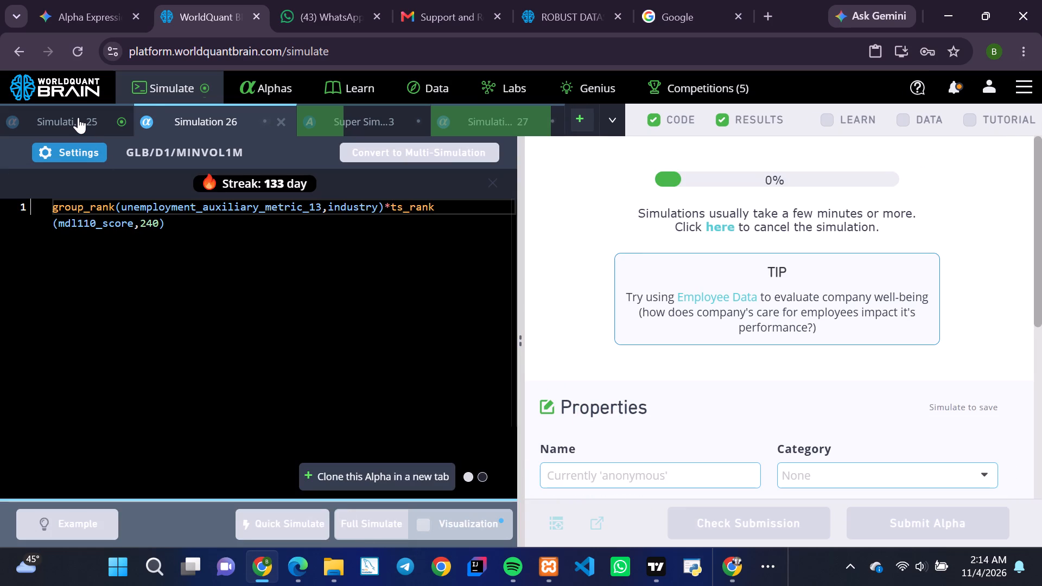
# Open Simulation 25, reveal its test period, and check the IS Summary aggregate data for the IS period.
pyautogui.click(78, 117)
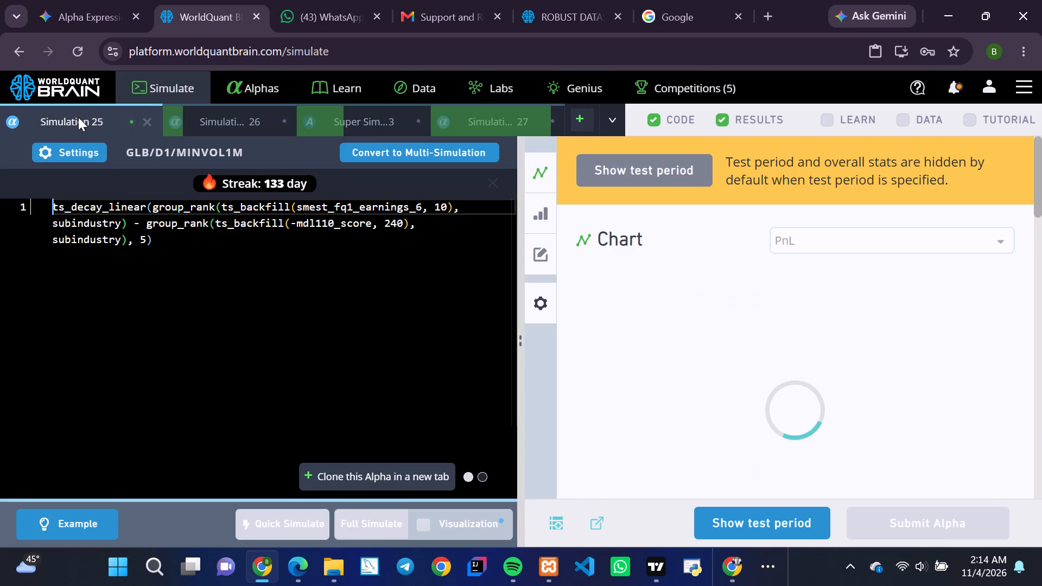
pyautogui.click(722, 520)
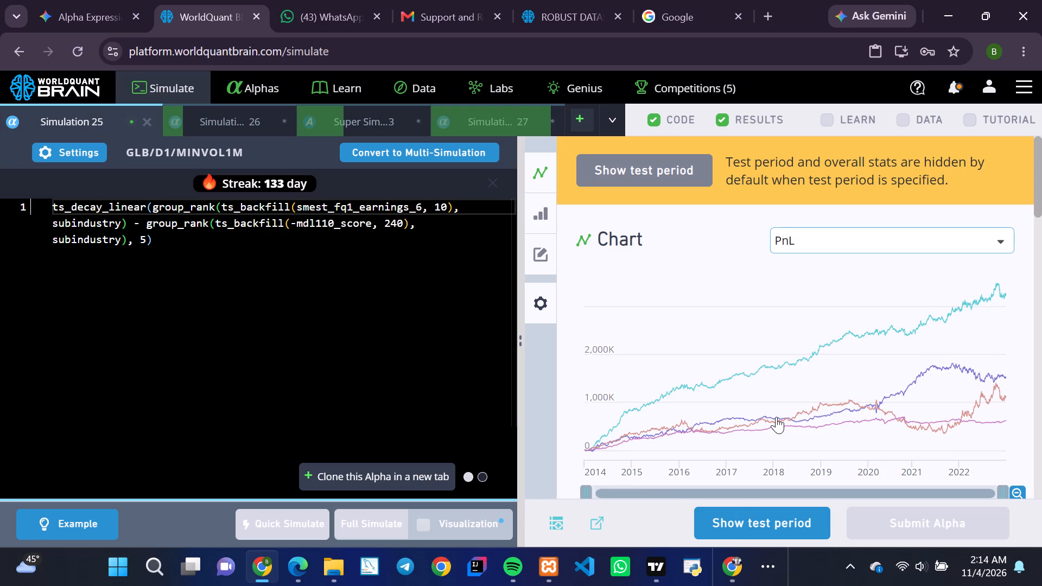
pyautogui.scroll(-4, 776, 417)
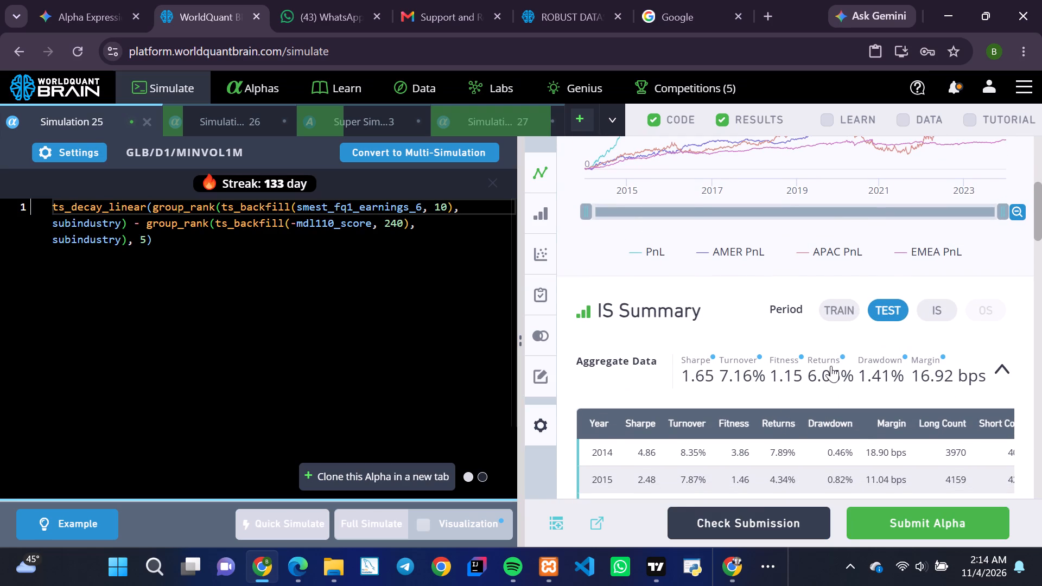
pyautogui.click(925, 316)
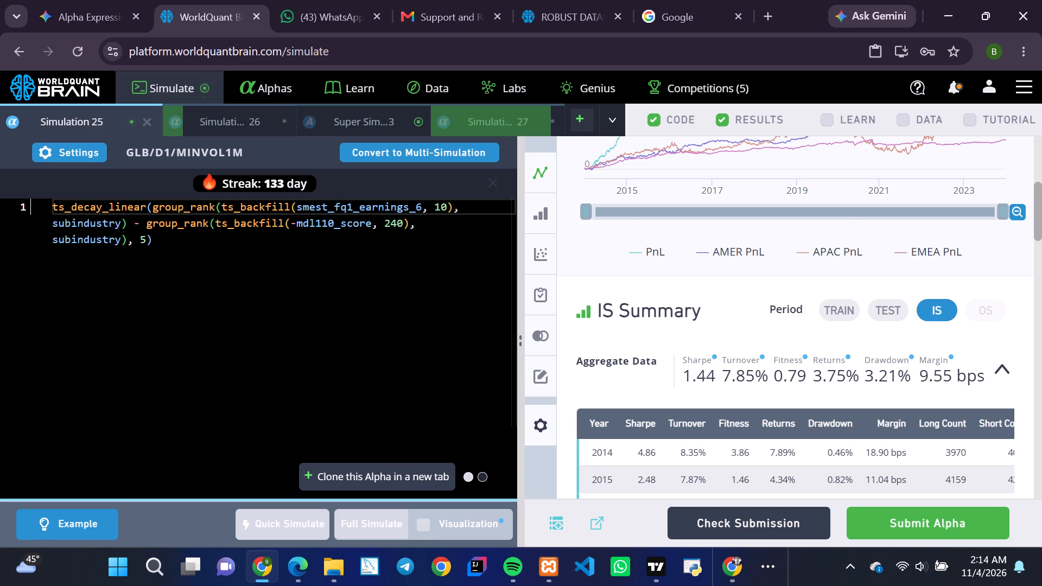
# Set Simulation 25's neutralization to Market, apply the settings, and start a full simulation.
pyautogui.click(66, 158)
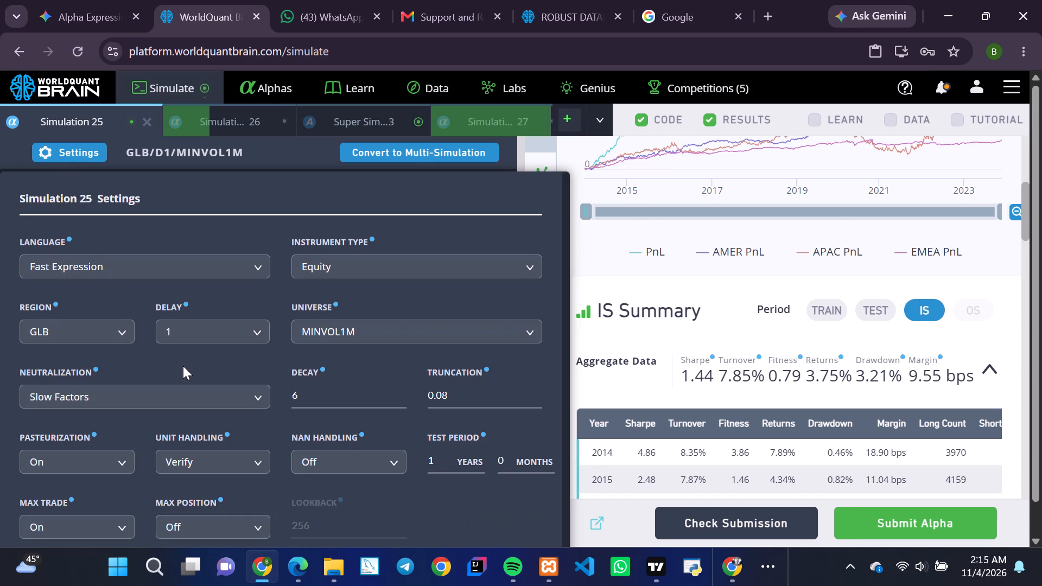
pyautogui.click(246, 394)
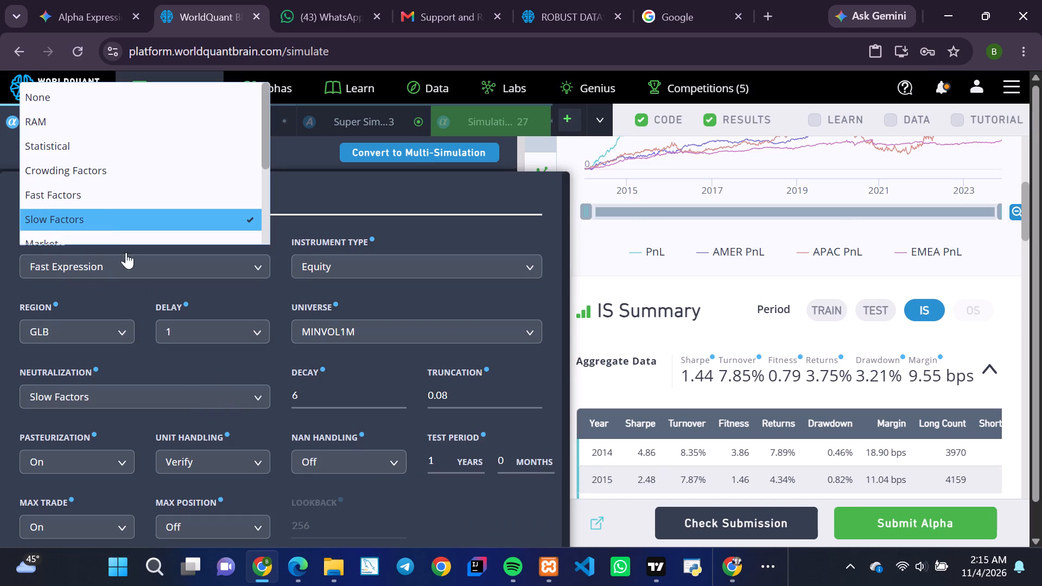
pyautogui.scroll(-1, 101, 208)
pyautogui.click(54, 182)
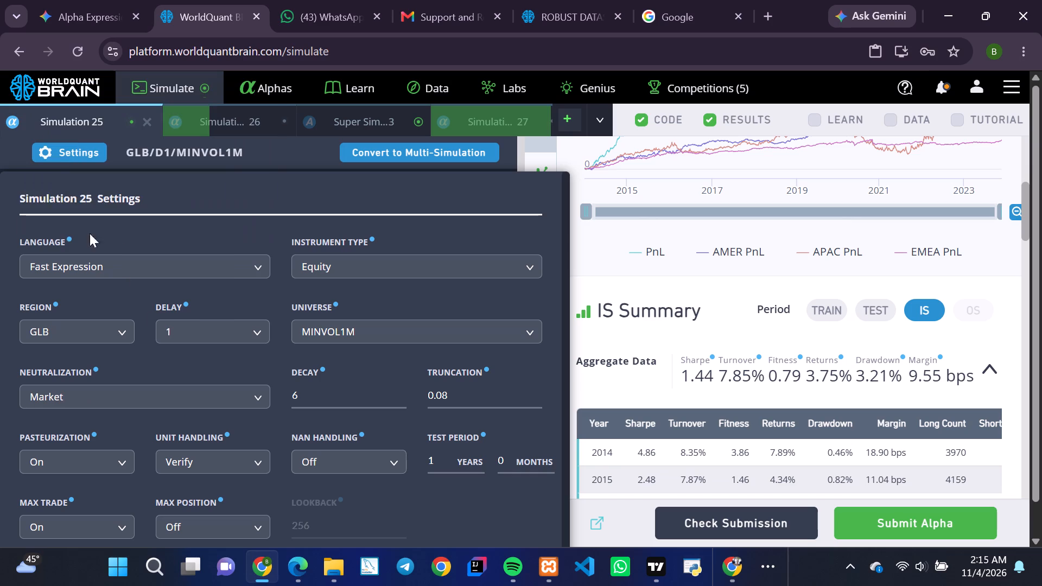
pyautogui.scroll(-2, 164, 327)
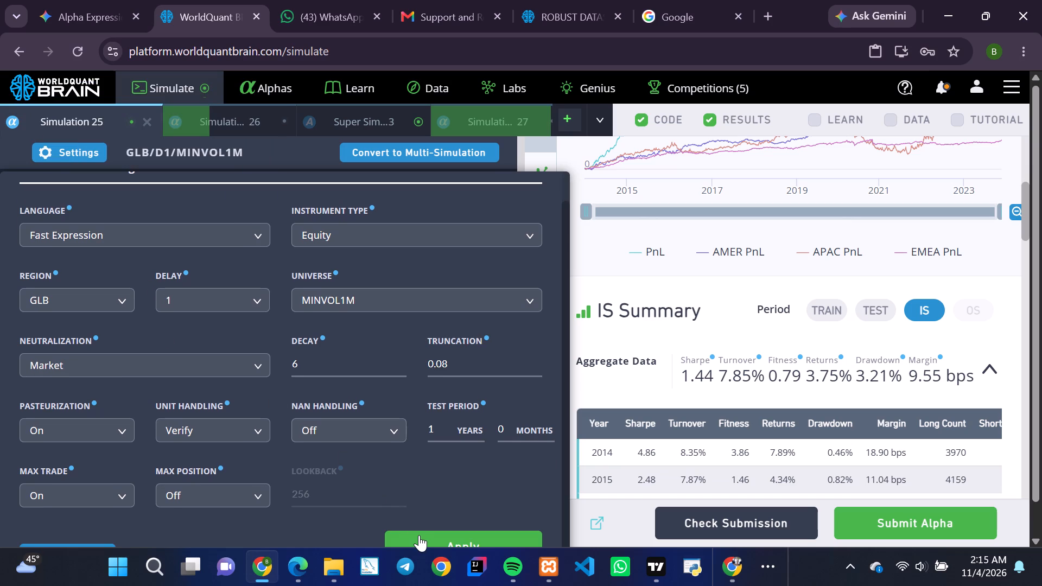
pyautogui.click(419, 535)
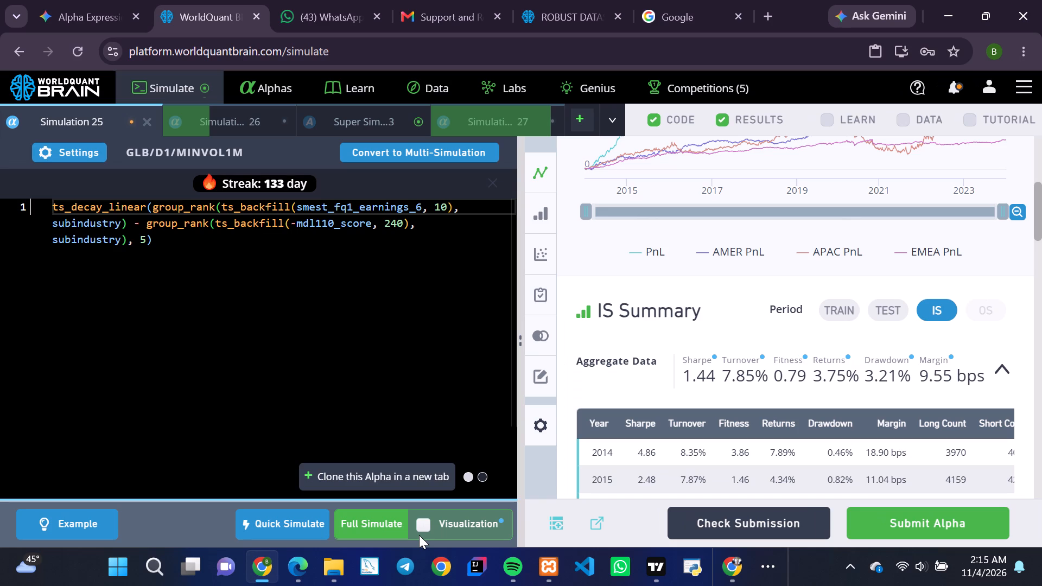
pyautogui.click(359, 530)
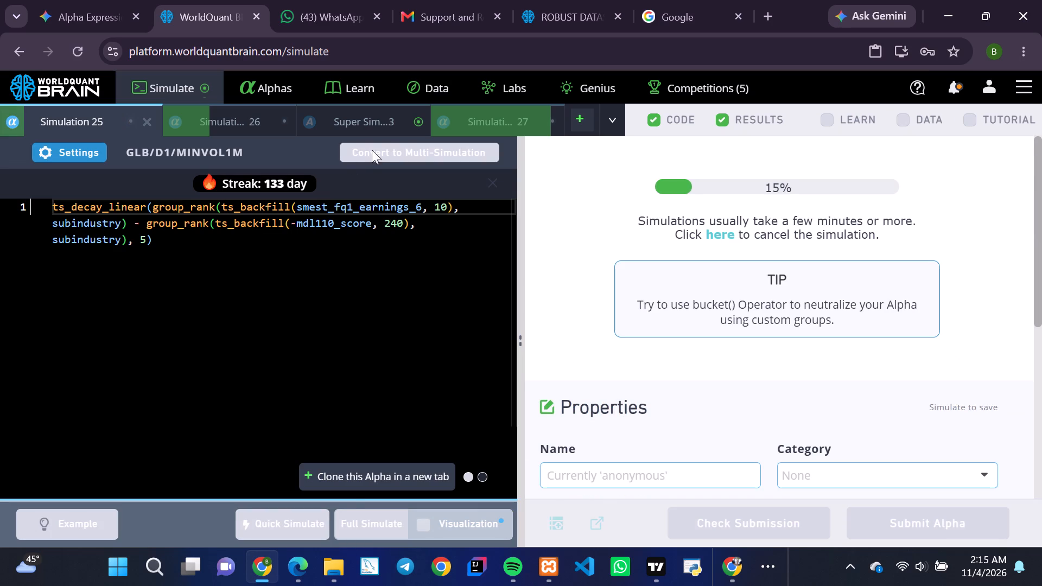
# Open Super Simulation 3, reveal its test period, and review the IS Summary for the IS period, including the investability constrained data.
pyautogui.click(360, 126)
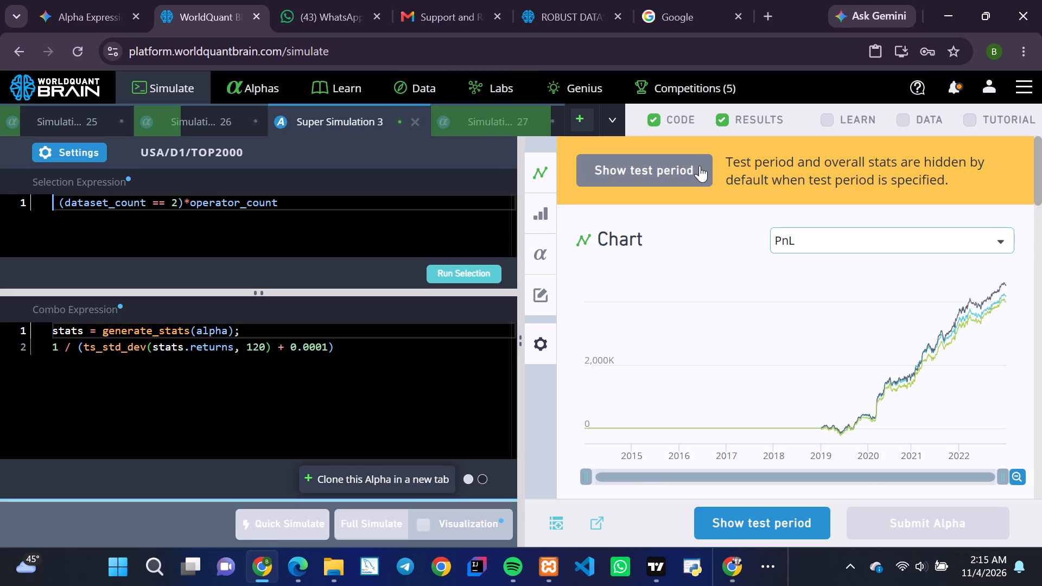
pyautogui.click(746, 538)
pyautogui.moveTo(746, 538); pyautogui.dragTo(752, 519)
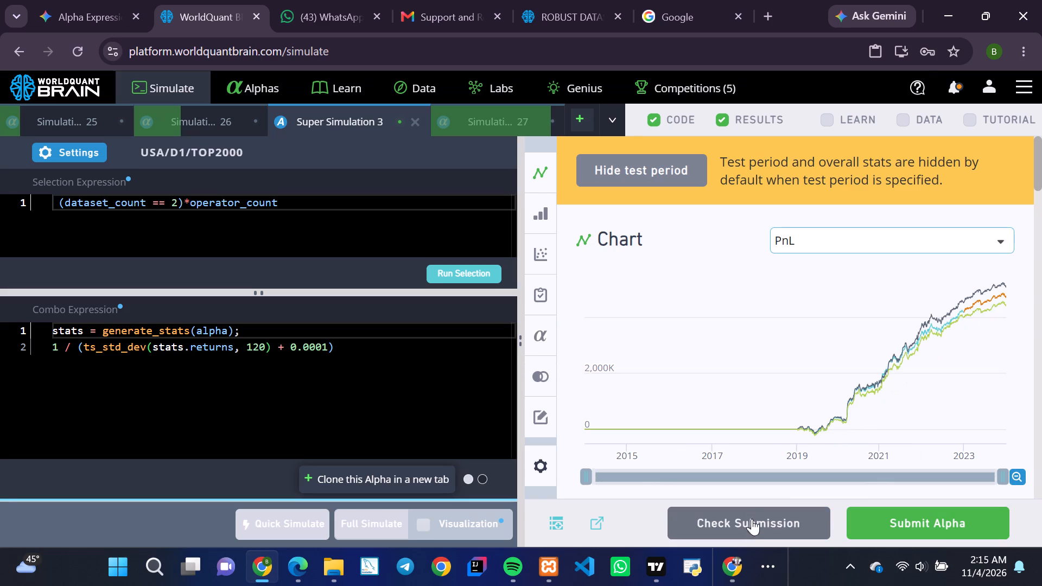
pyautogui.moveTo(752, 519); pyautogui.dragTo(761, 441)
pyautogui.scroll(-1, 761, 441)
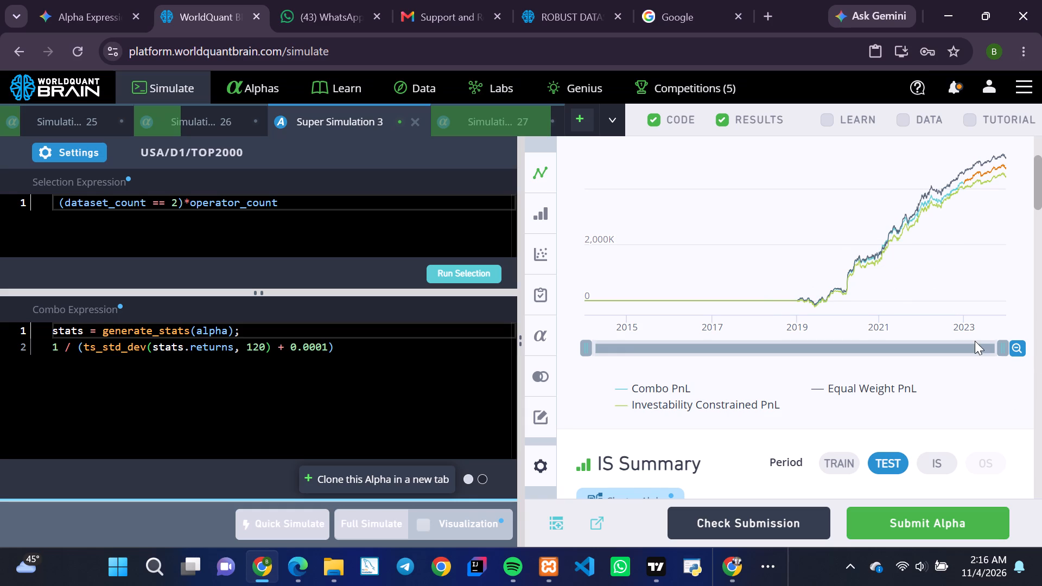
pyautogui.scroll(-1, 975, 341)
pyautogui.click(937, 406)
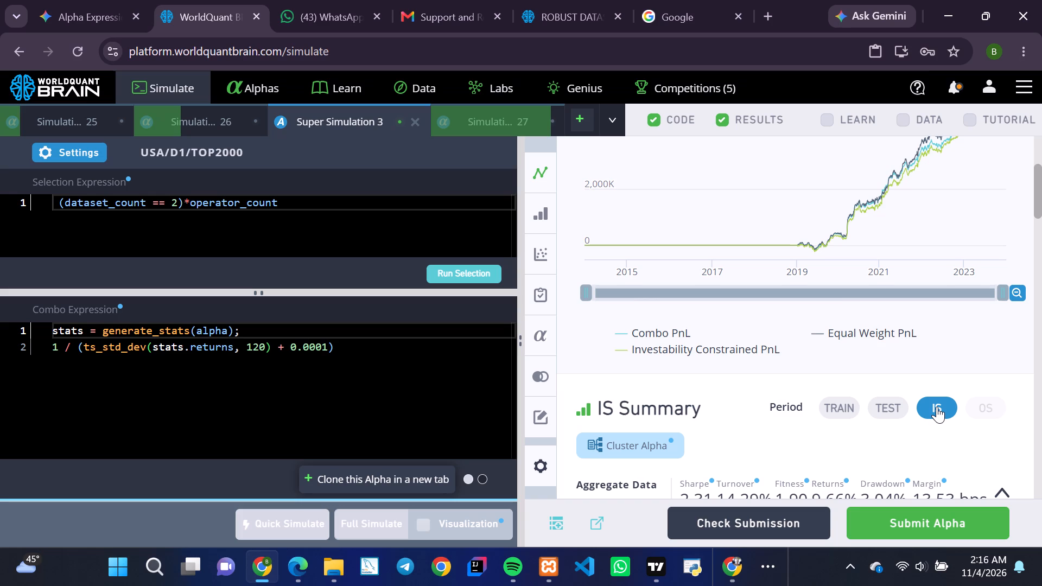
pyautogui.scroll(-2, 866, 399)
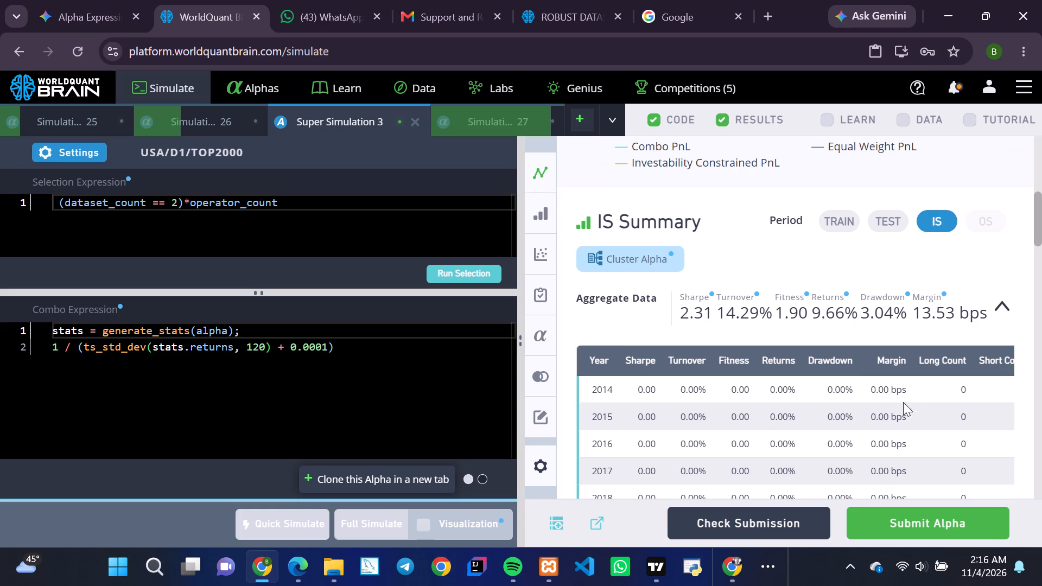
pyautogui.scroll(-4, 913, 400)
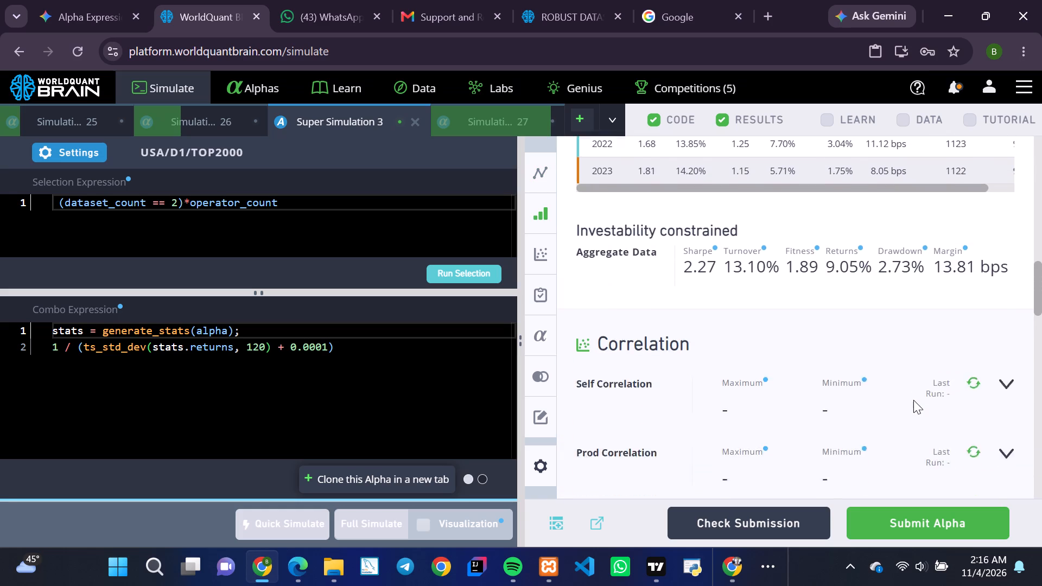
# Run the Prod Correlation check for Super Simulation 3 and review its result.
pyautogui.scroll(-1, 913, 400)
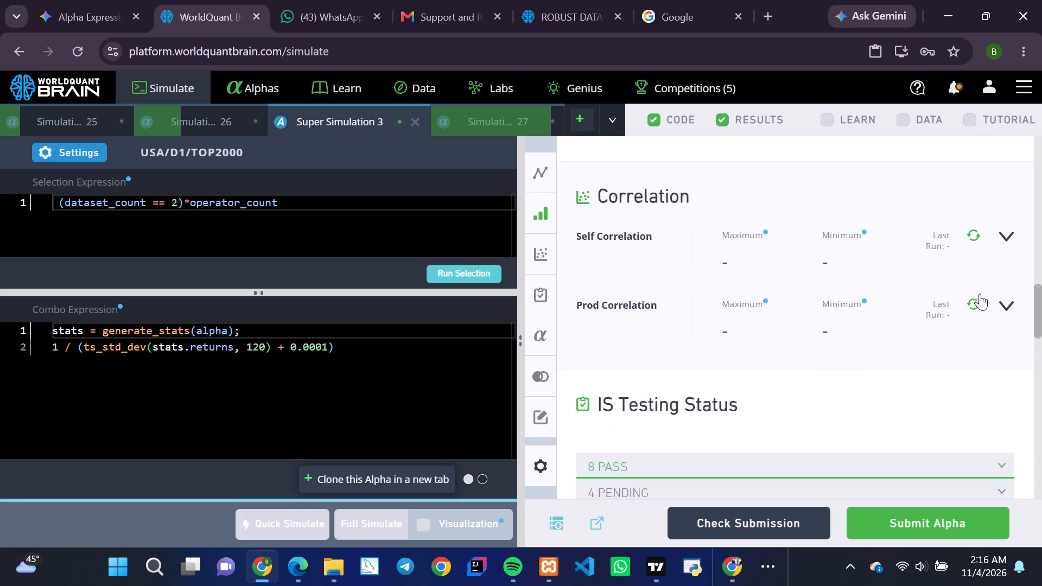
pyautogui.click(976, 303)
pyautogui.scroll(-1, 916, 370)
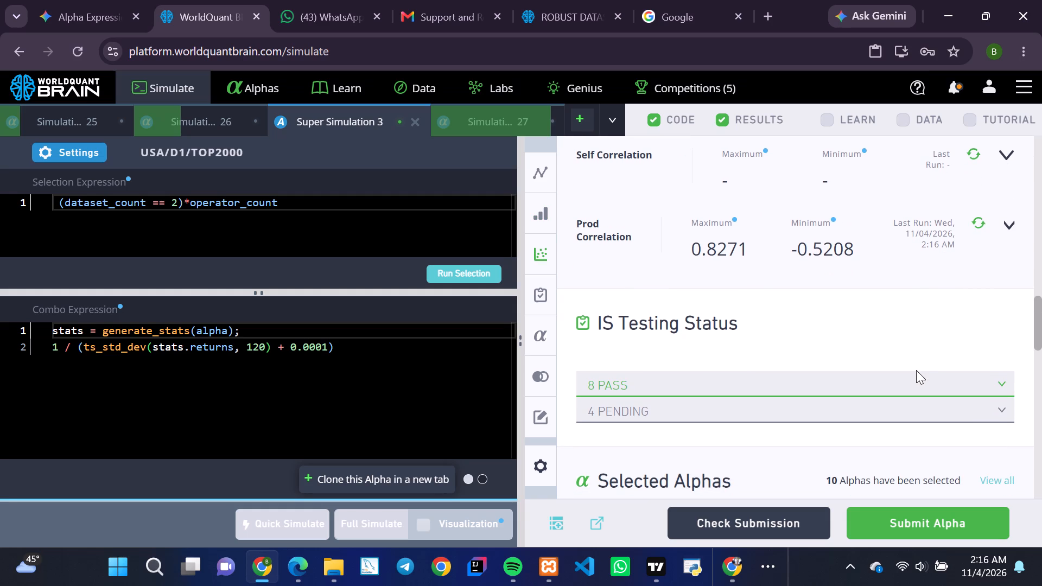
# Set Super Simulation 3's neutralization to Fast Factors and apply the settings.
pyautogui.click(89, 156)
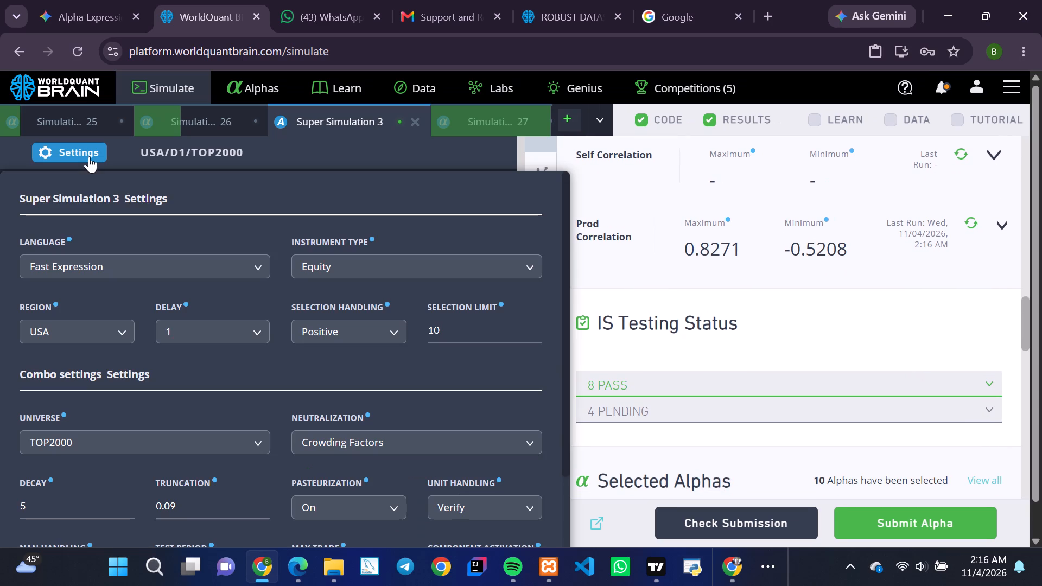
pyautogui.click(523, 441)
pyautogui.scroll(-2, 371, 362)
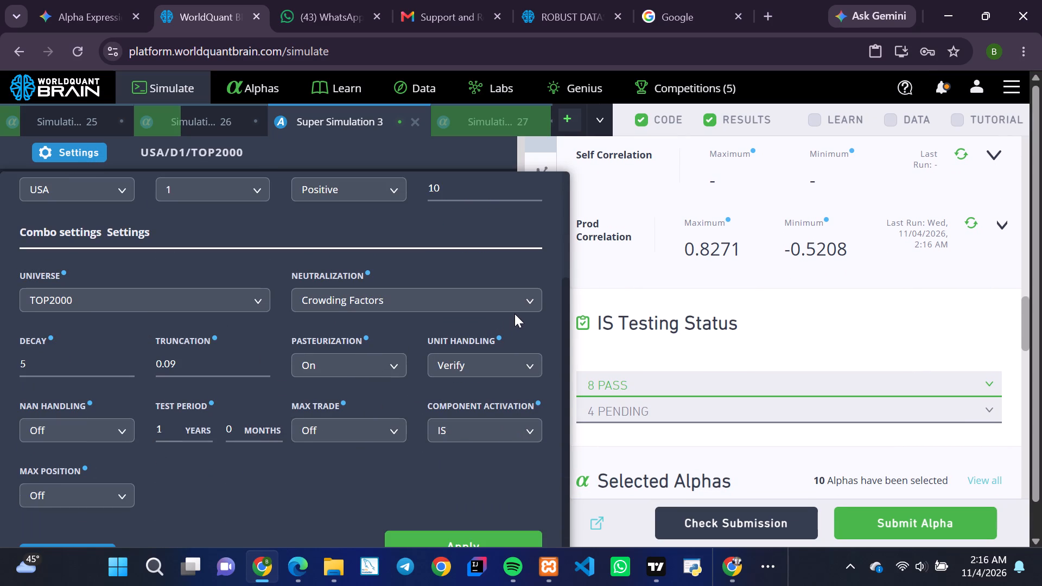
pyautogui.click(528, 303)
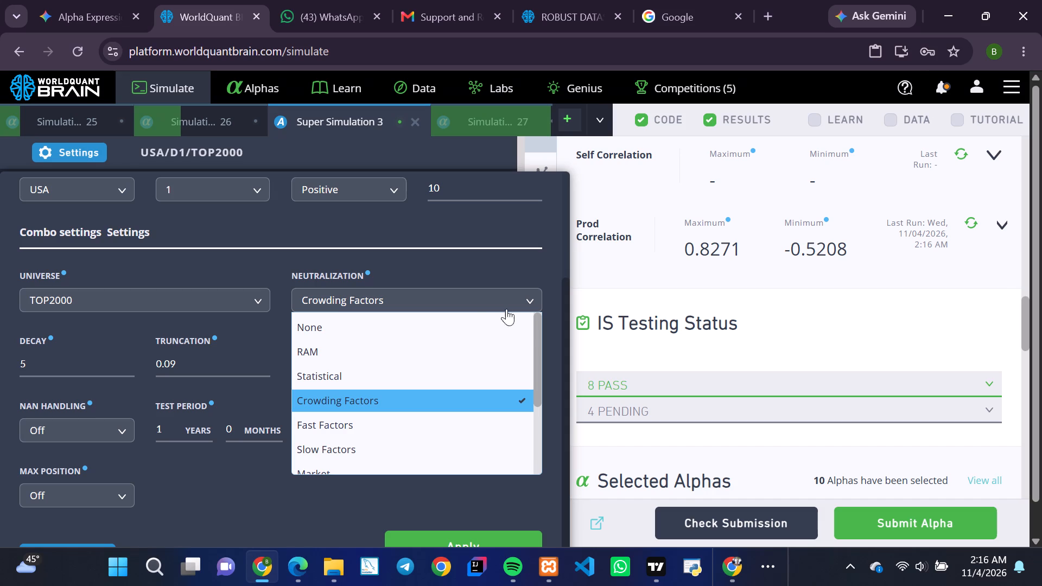
pyautogui.scroll(-1, 418, 355)
pyautogui.click(357, 365)
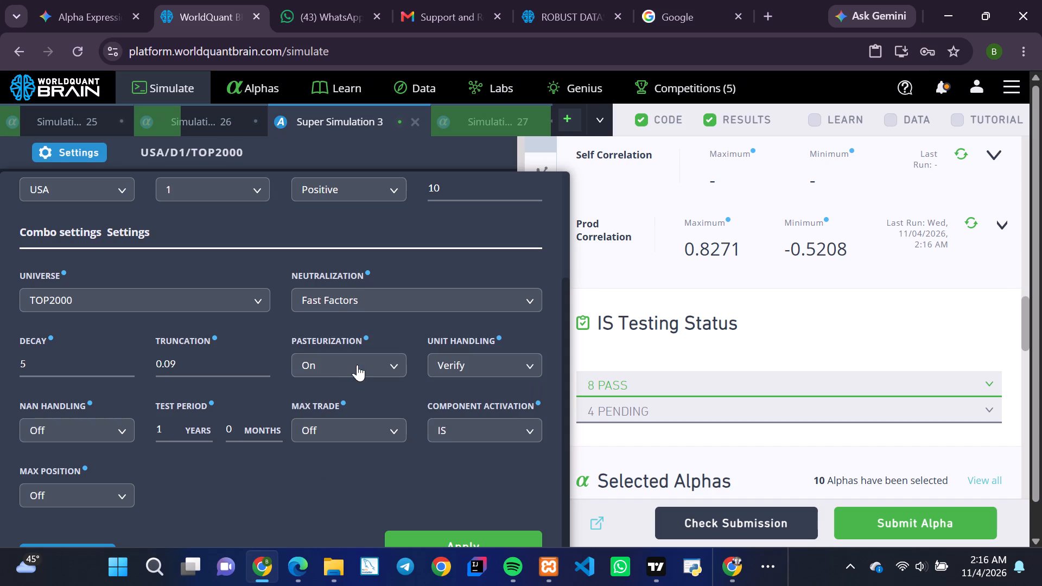
pyautogui.scroll(-2, 396, 494)
pyautogui.click(422, 507)
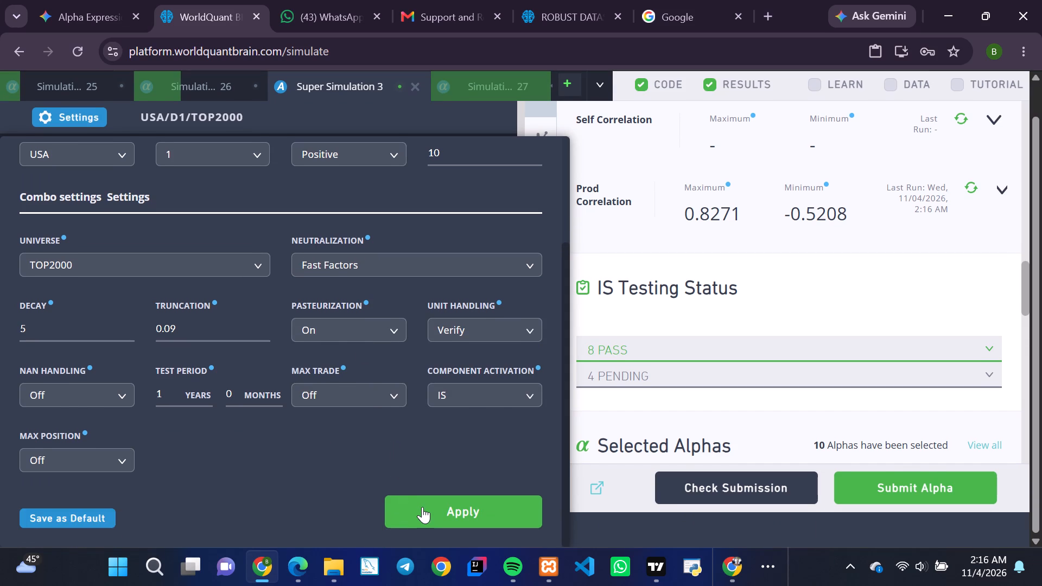
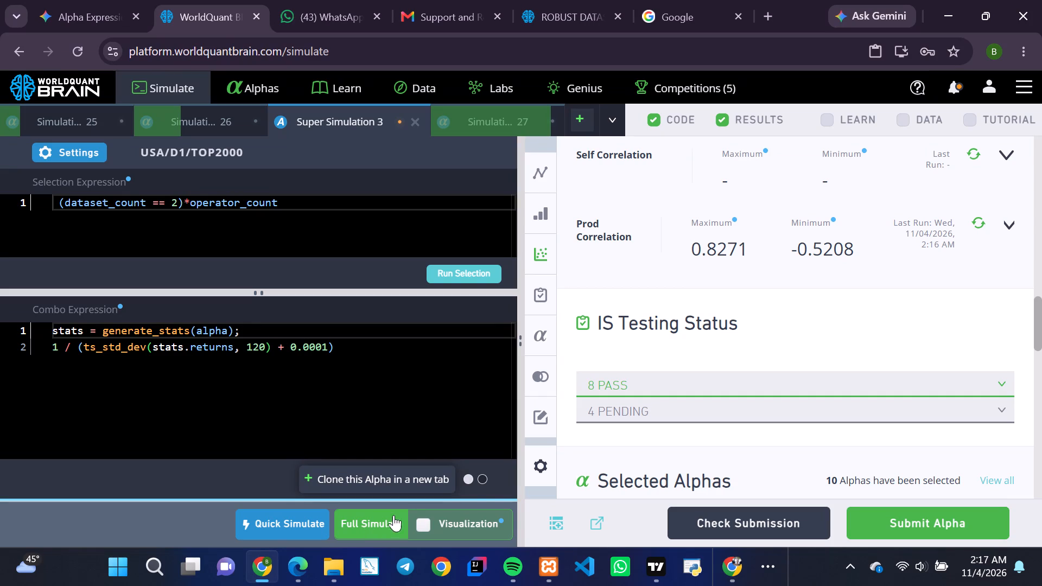
# Start a full simulation of Super Simulation 3 with the updated settings.
pyautogui.click(367, 515)
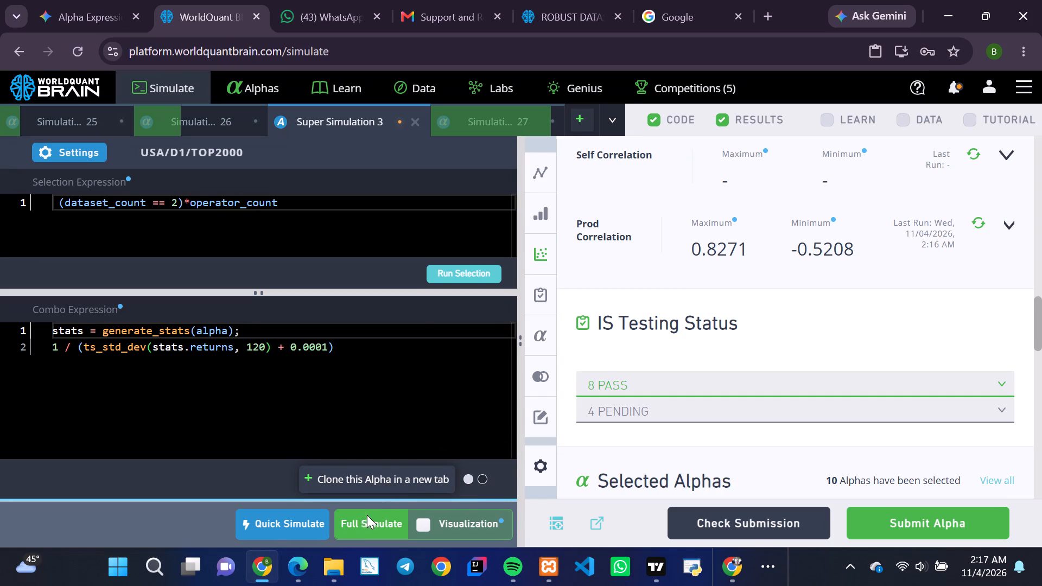
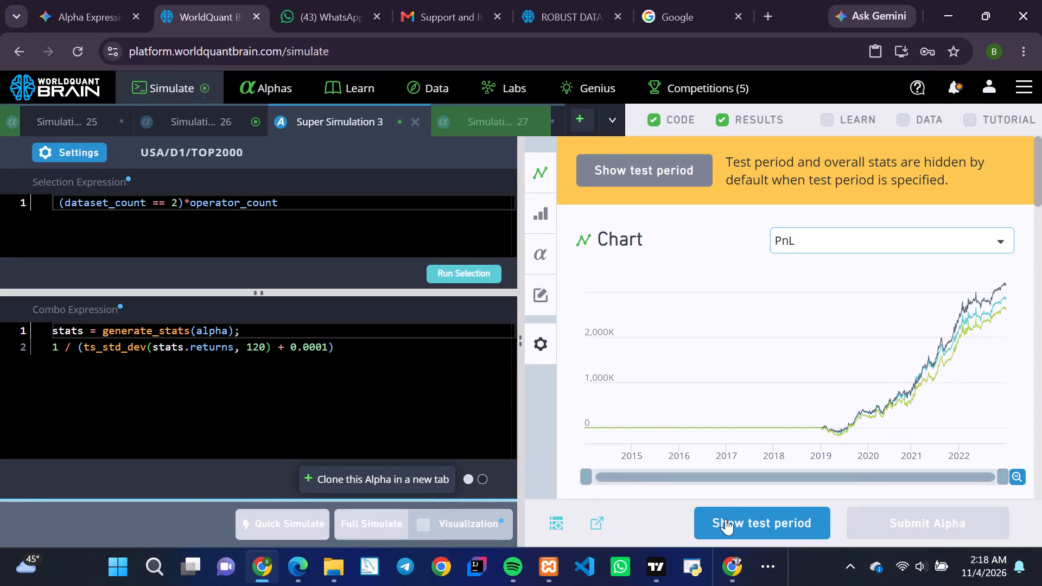
# Reveal the test period for Super Simulation 3 and review its IS Summary for the IS period.
pyautogui.click(734, 519)
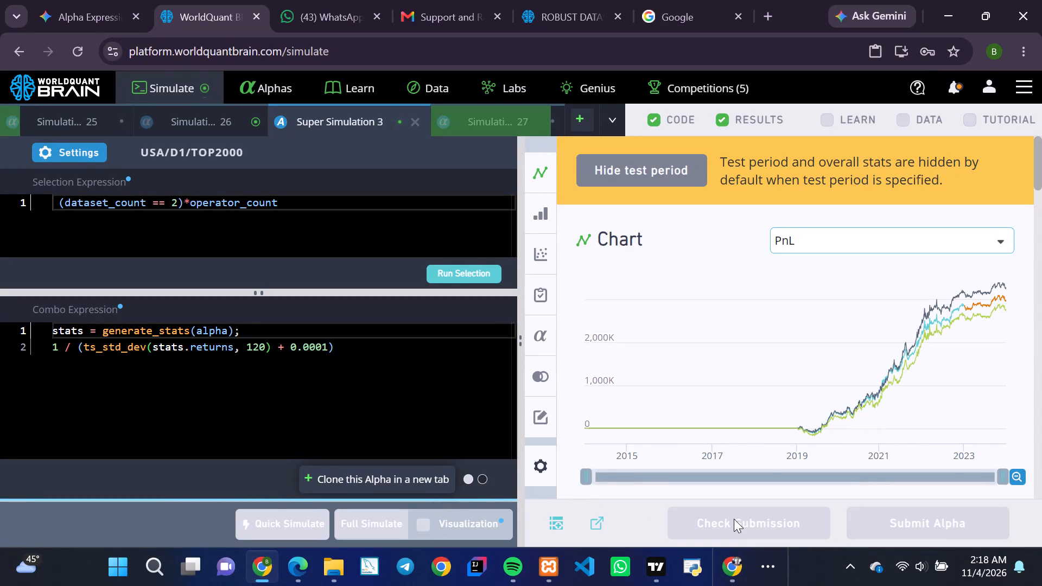
pyautogui.scroll(-2, 763, 418)
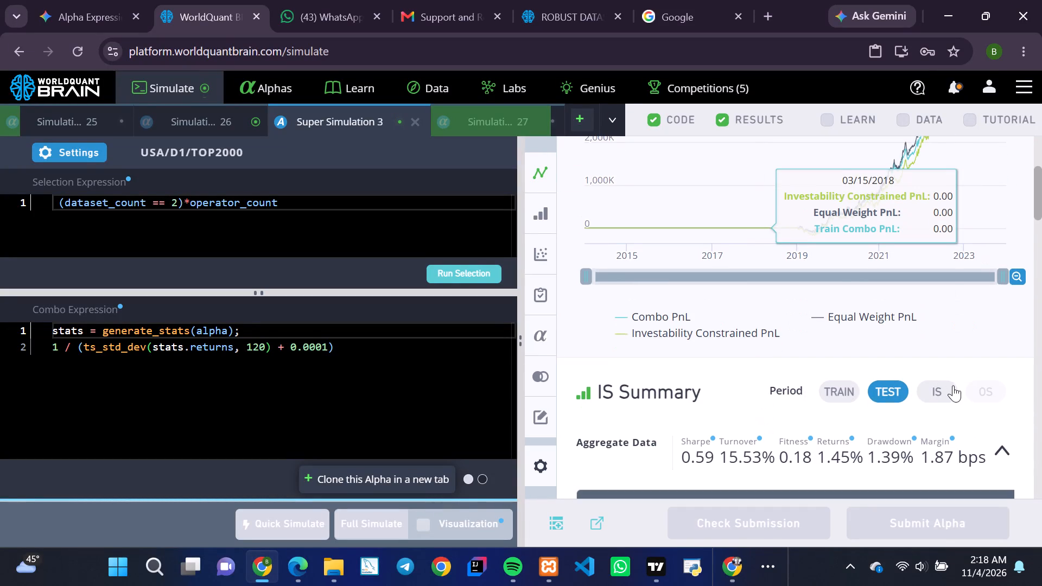
pyautogui.click(939, 386)
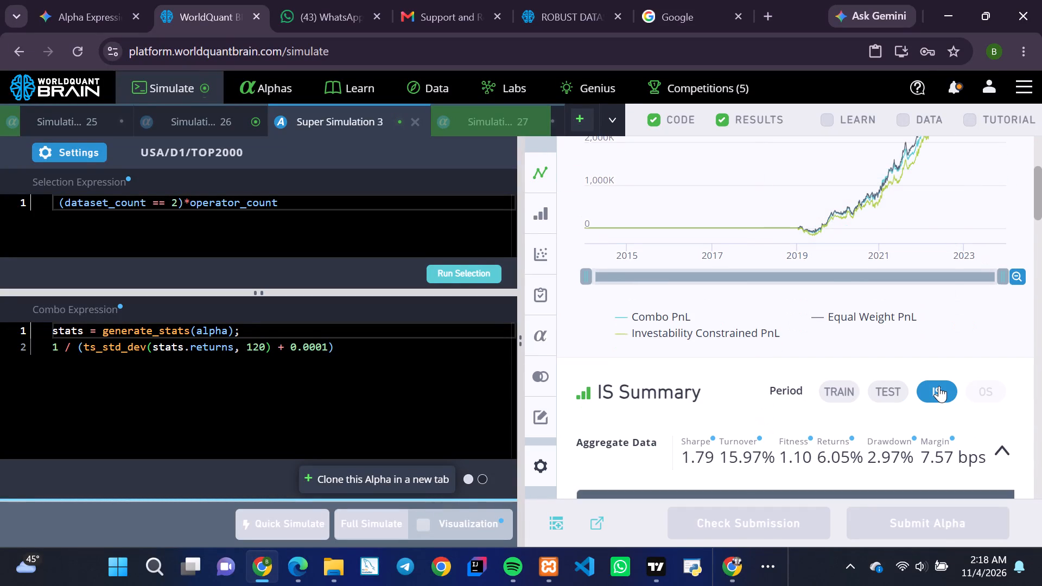
pyautogui.scroll(-1, 723, 390)
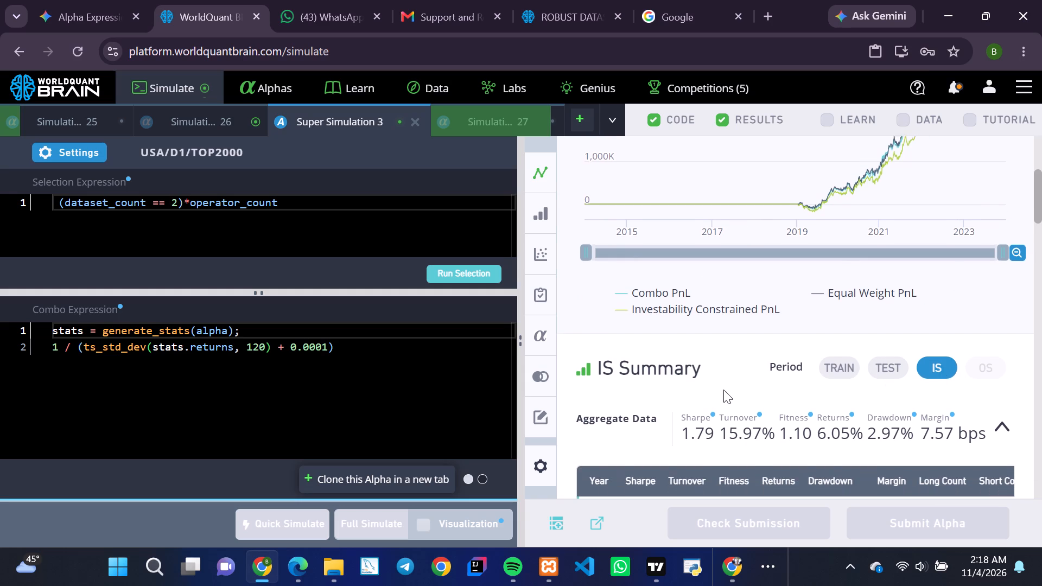
pyautogui.scroll(-1, 723, 390)
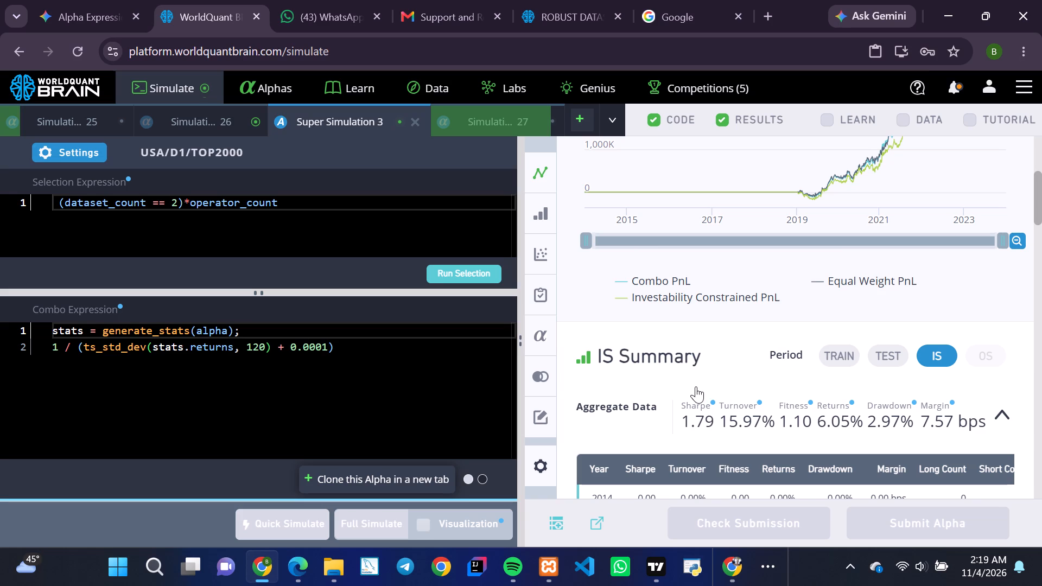
pyautogui.scroll(-1, 657, 403)
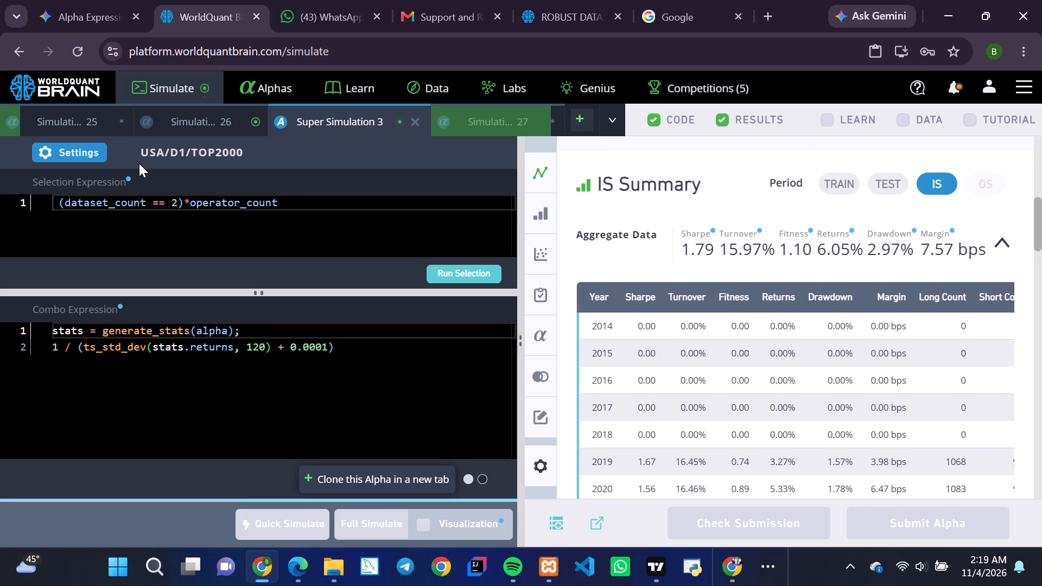
# Set the neutralization of Super Simulation 3 to Slow Factors and apply the settings.
pyautogui.click(89, 151)
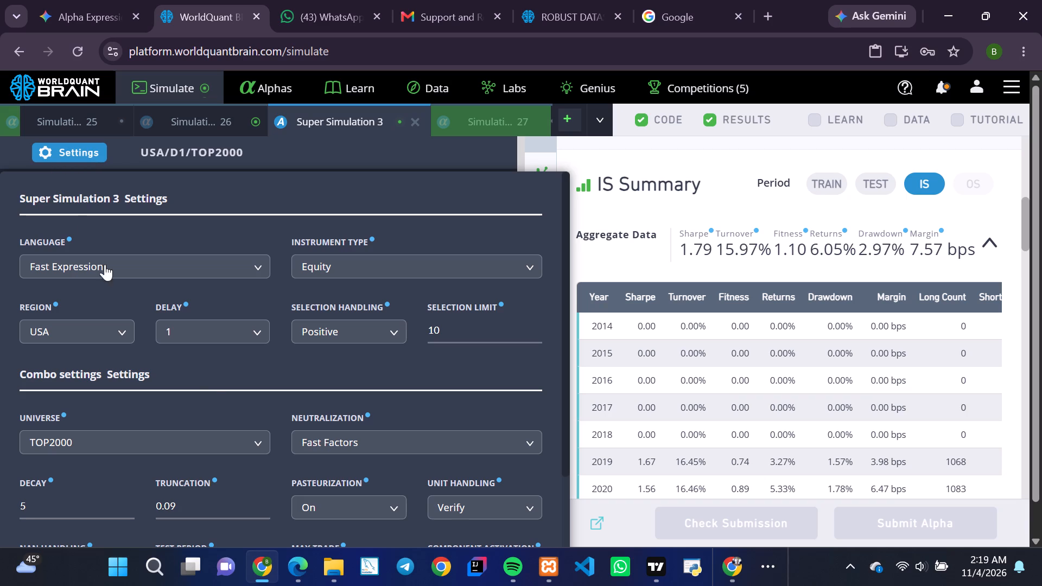
pyautogui.scroll(-1, 230, 410)
pyautogui.click(528, 366)
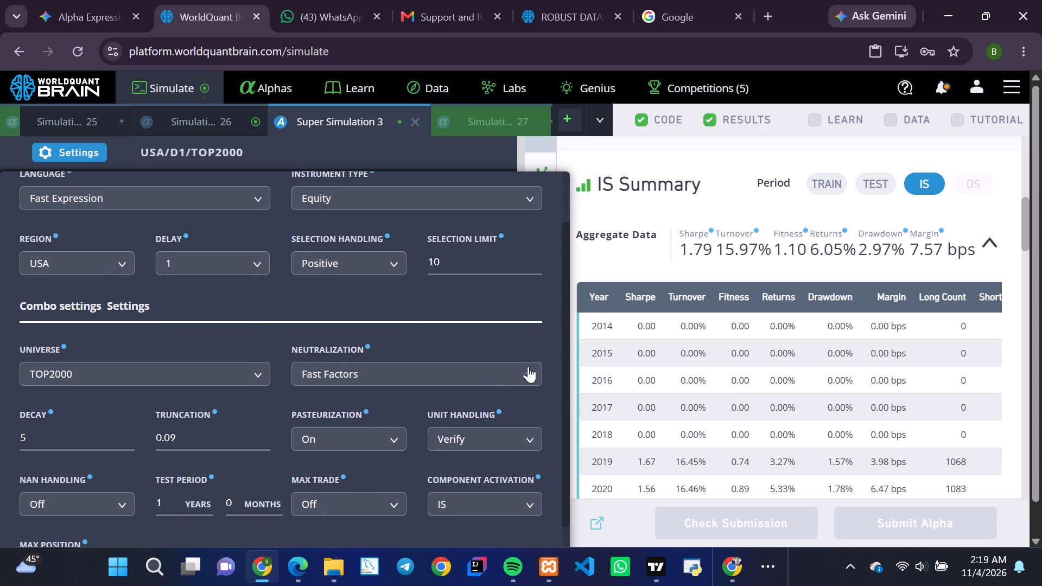
pyautogui.scroll(-2, 417, 341)
pyautogui.scroll(-1, 488, 309)
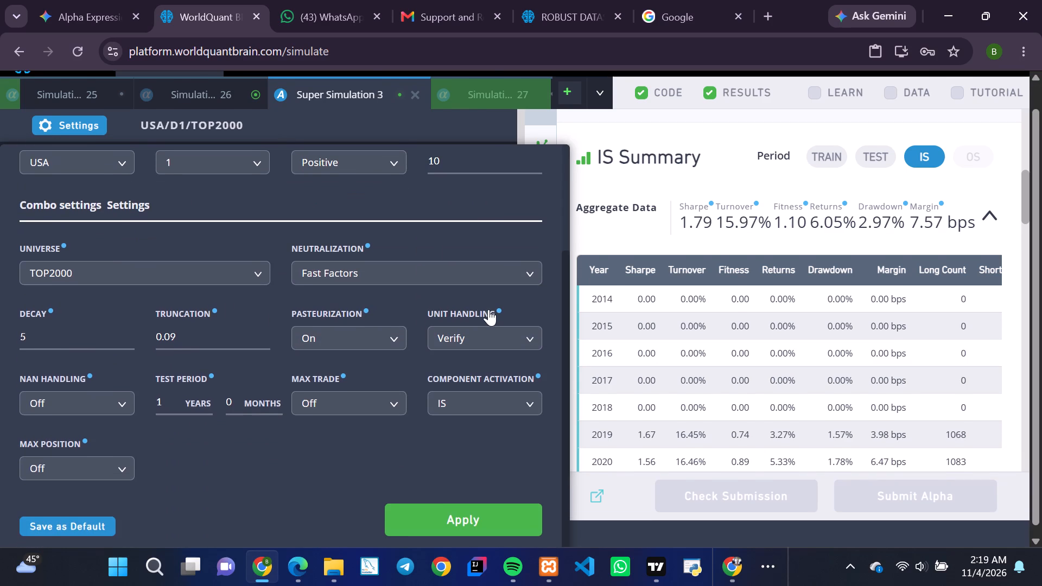
pyautogui.scroll(-1, 488, 309)
pyautogui.click(529, 260)
pyautogui.scroll(-1, 392, 341)
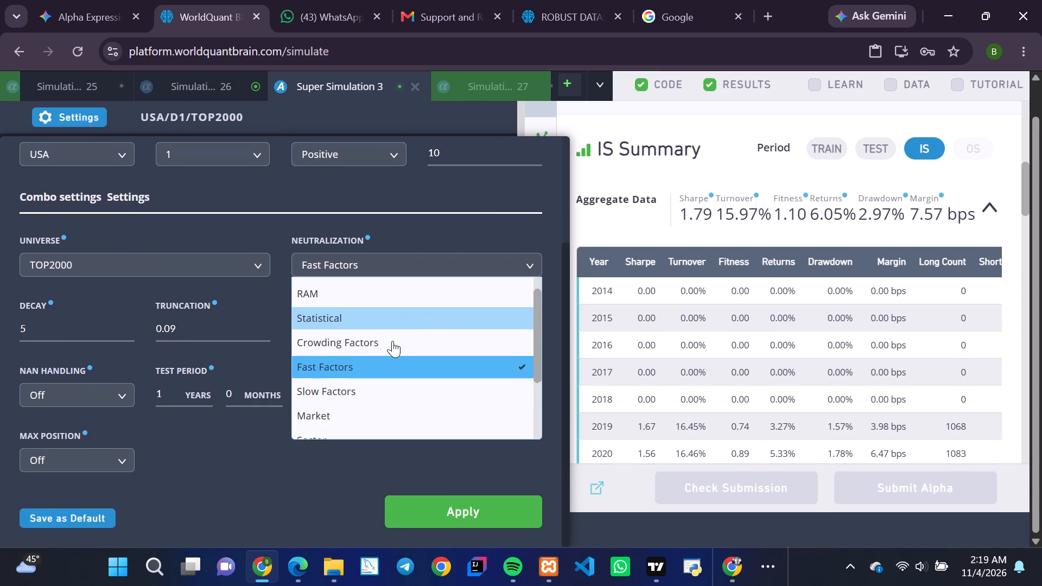
pyautogui.scroll(-1, 392, 341)
pyautogui.click(346, 348)
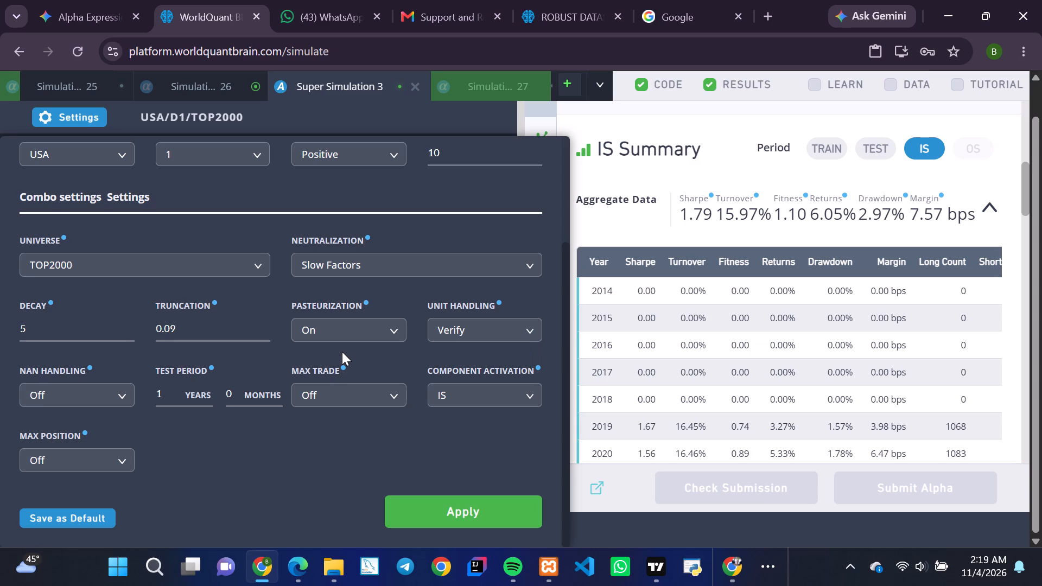
pyautogui.scroll(-3, 330, 444)
pyautogui.click(415, 509)
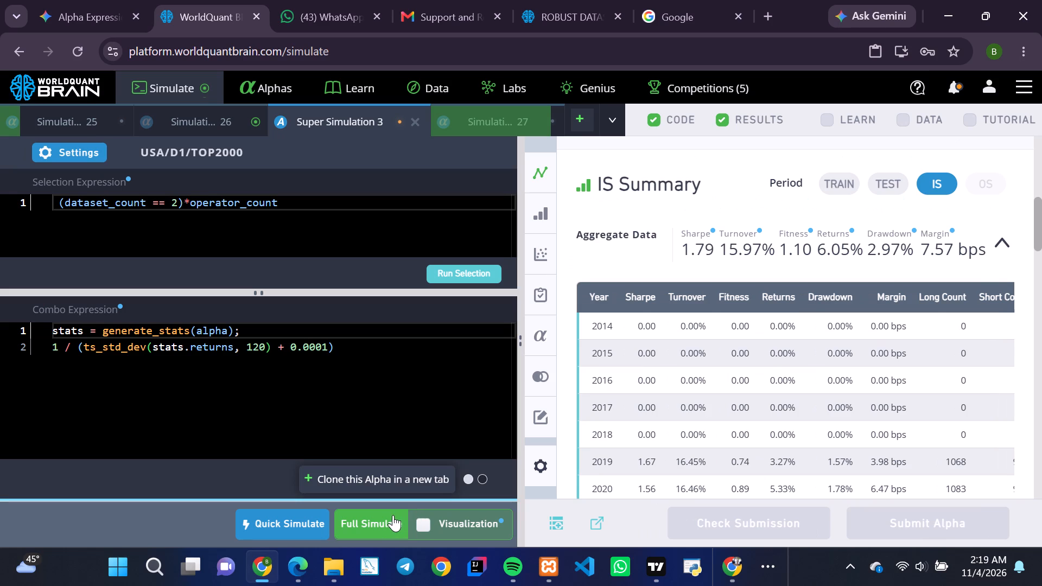
# Start a full simulation of Super Simulation 3 with the Slow Factors neutralization.
pyautogui.click(380, 524)
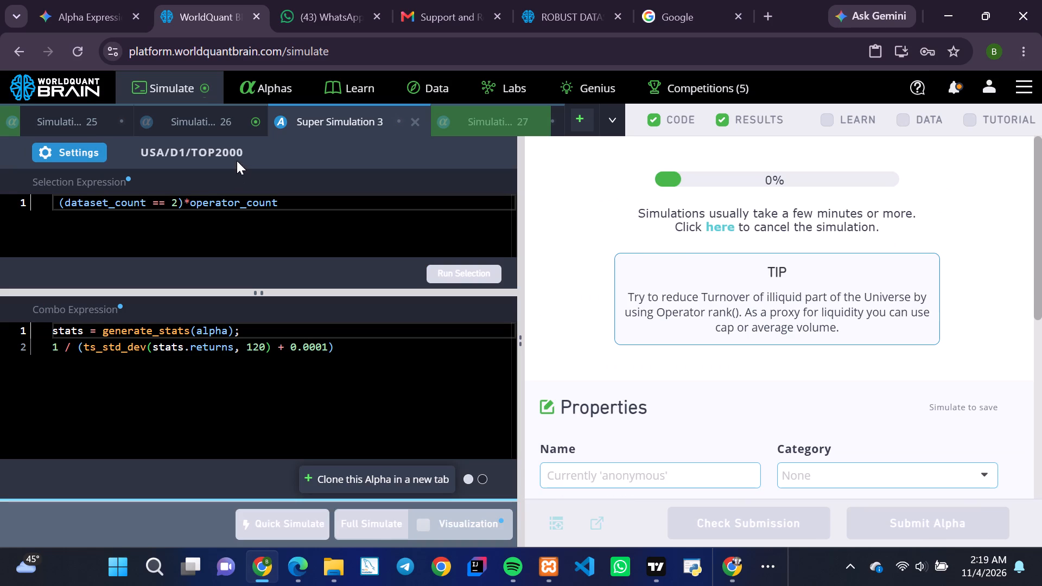
# Switch to Simulation 26 and review its PnL chart and IS Summary.
pyautogui.click(208, 123)
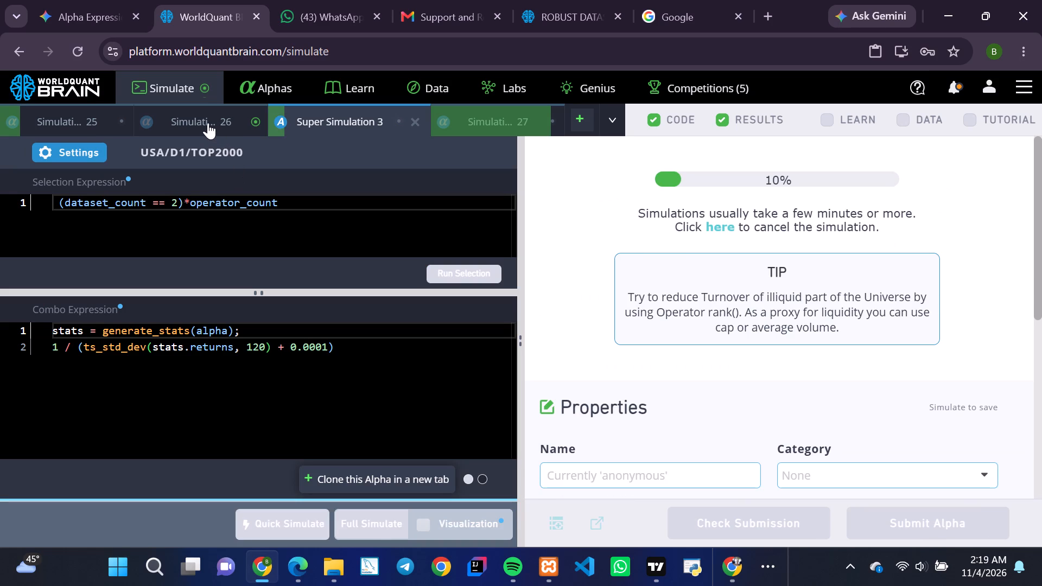
pyautogui.click(208, 123)
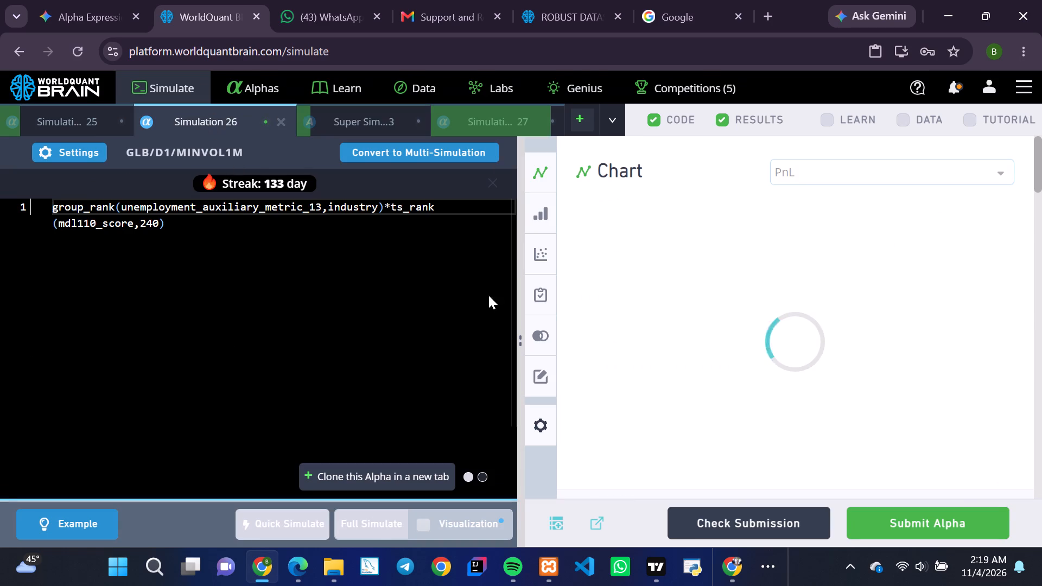
pyautogui.scroll(-1, 710, 343)
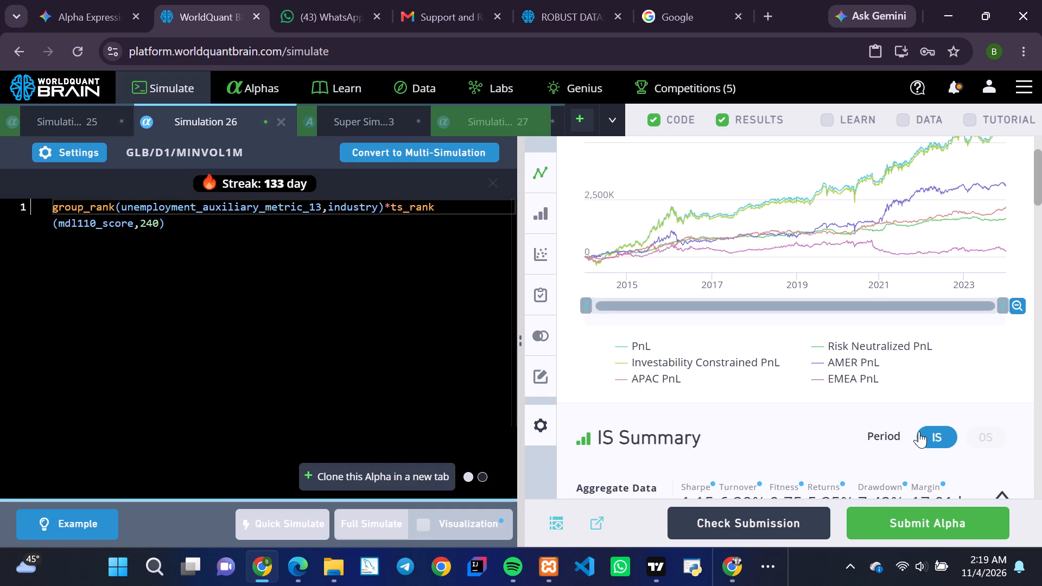
pyautogui.scroll(-2, 900, 433)
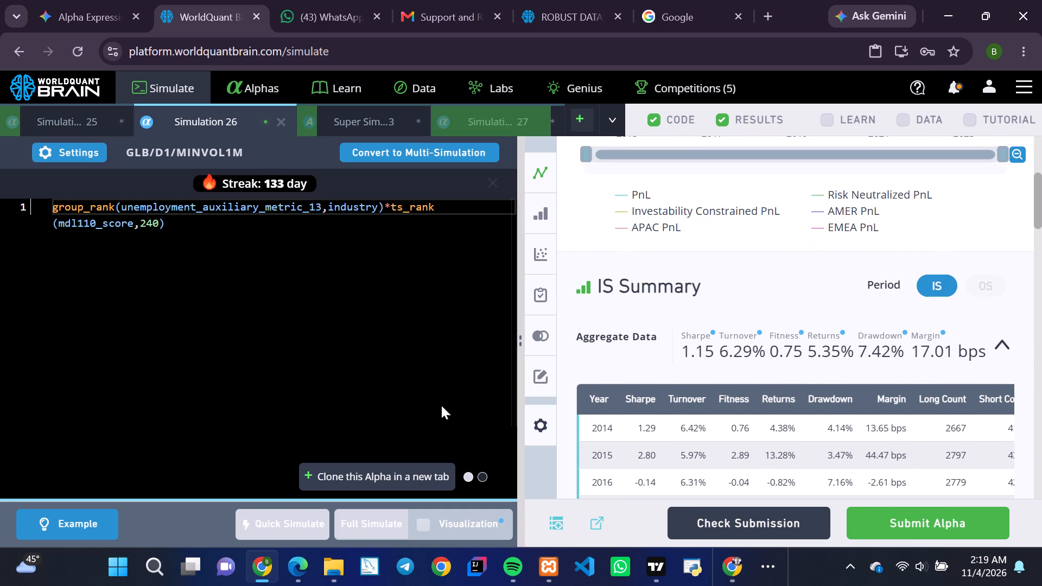
# Set the neutralization of Simulation 26 to Subindustry and apply the settings.
pyautogui.click(68, 145)
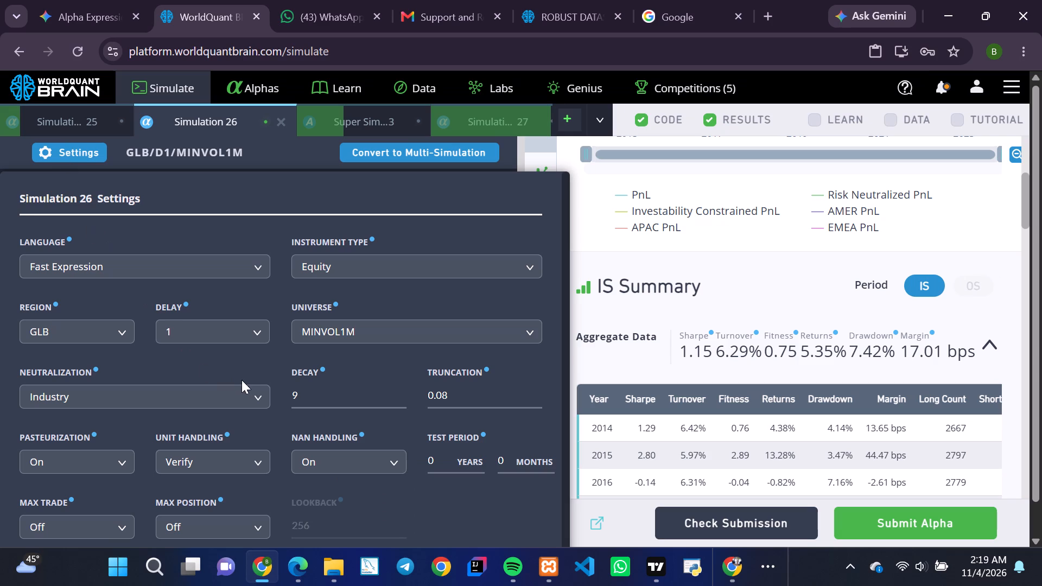
pyautogui.click(252, 392)
pyautogui.scroll(-2, 82, 194)
pyautogui.click(58, 179)
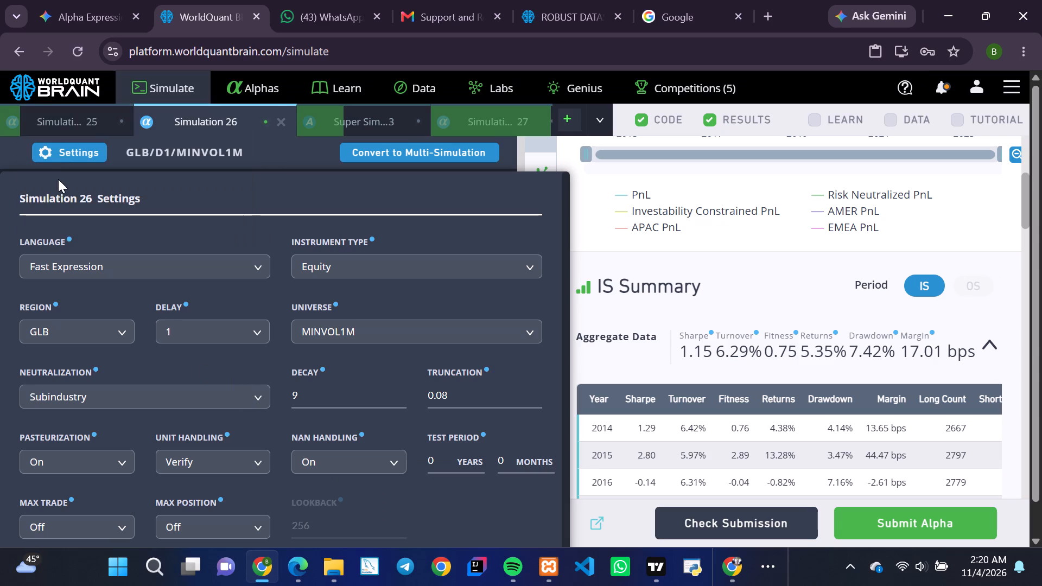
pyautogui.scroll(-2, 193, 290)
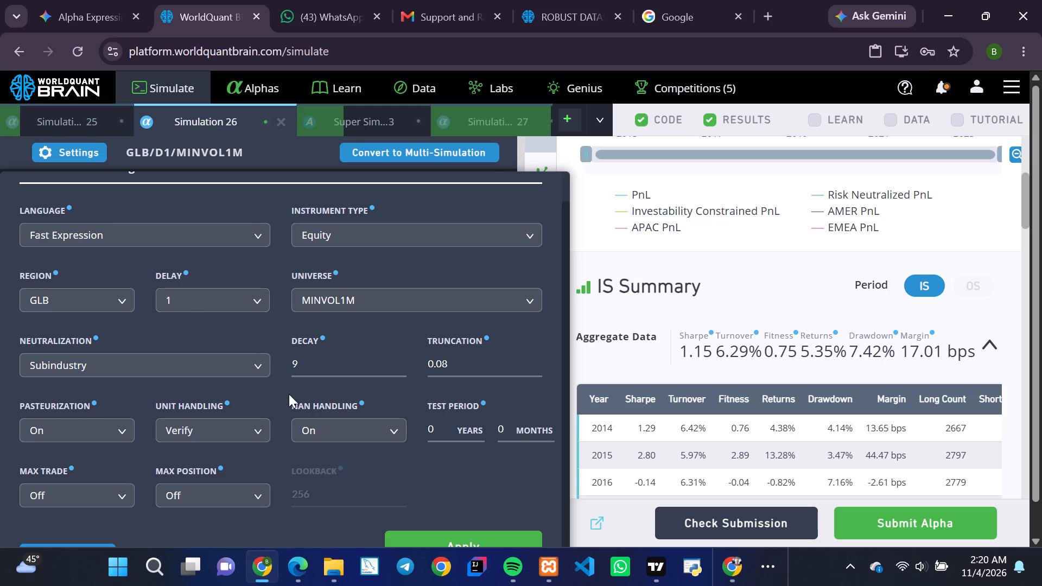
pyautogui.scroll(-2, 382, 417)
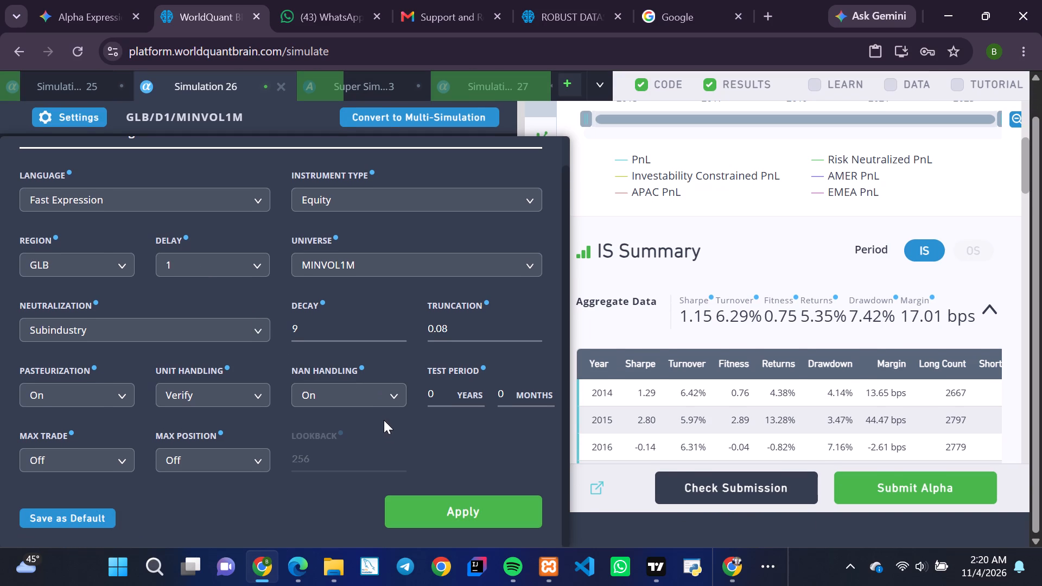
pyautogui.click(431, 502)
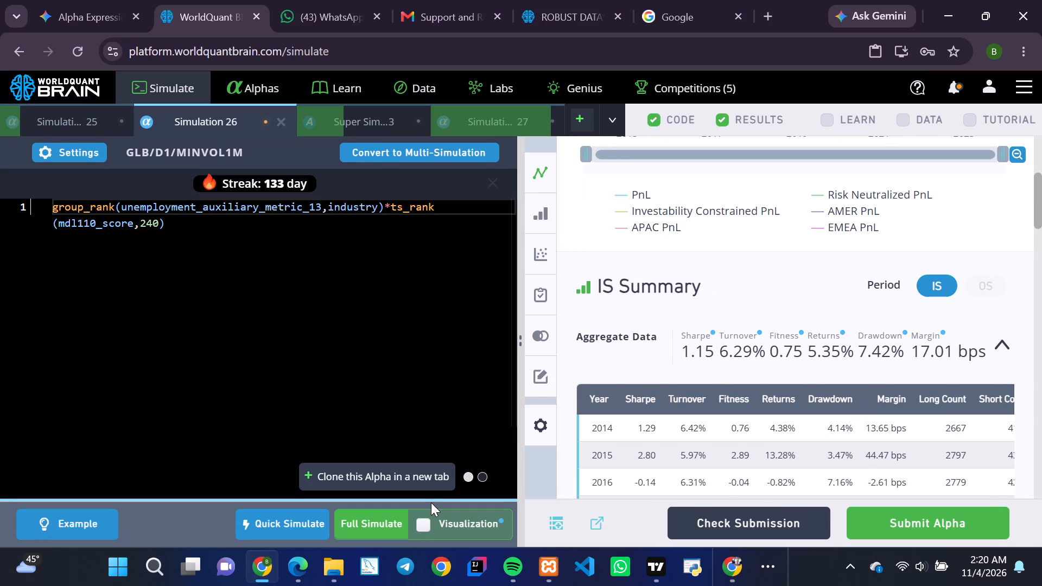
# Start a full simulation of Simulation 26 with the Subindustry neutralization.
pyautogui.click(382, 522)
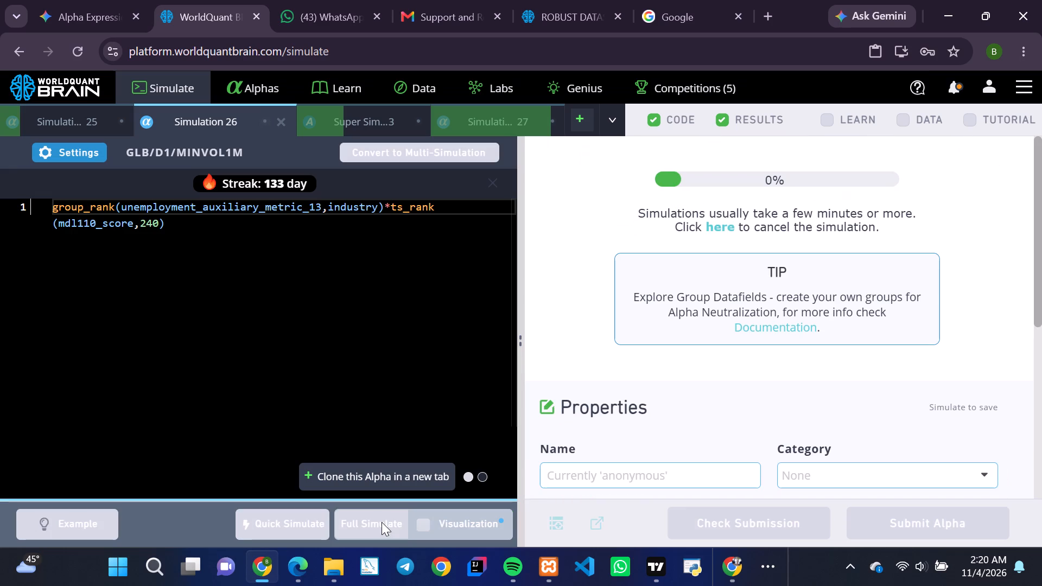
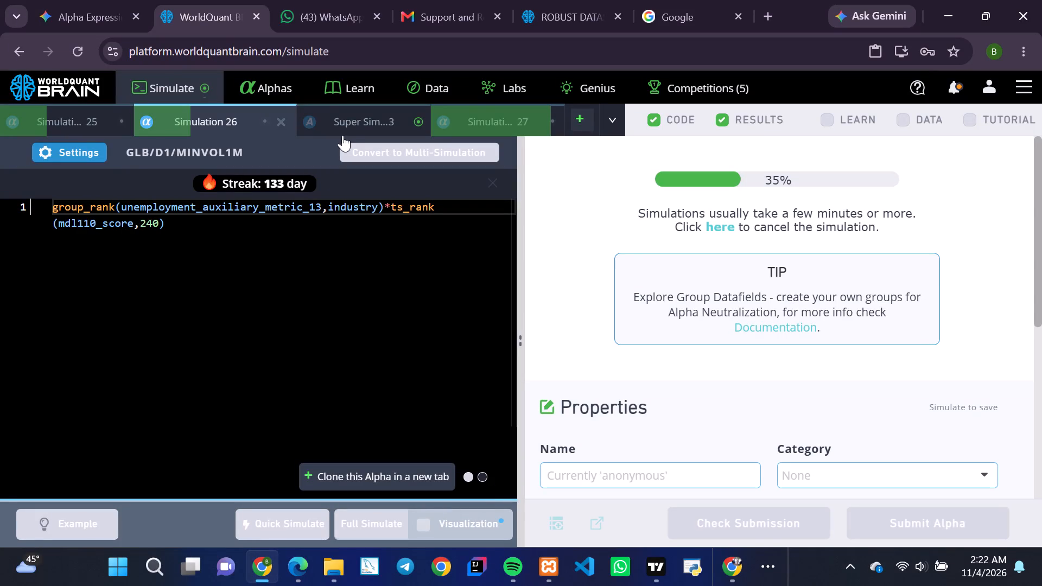
# Switch to Super Simulation 3, reveal its test period, and review the IS Summary for the IS period.
pyautogui.click(342, 120)
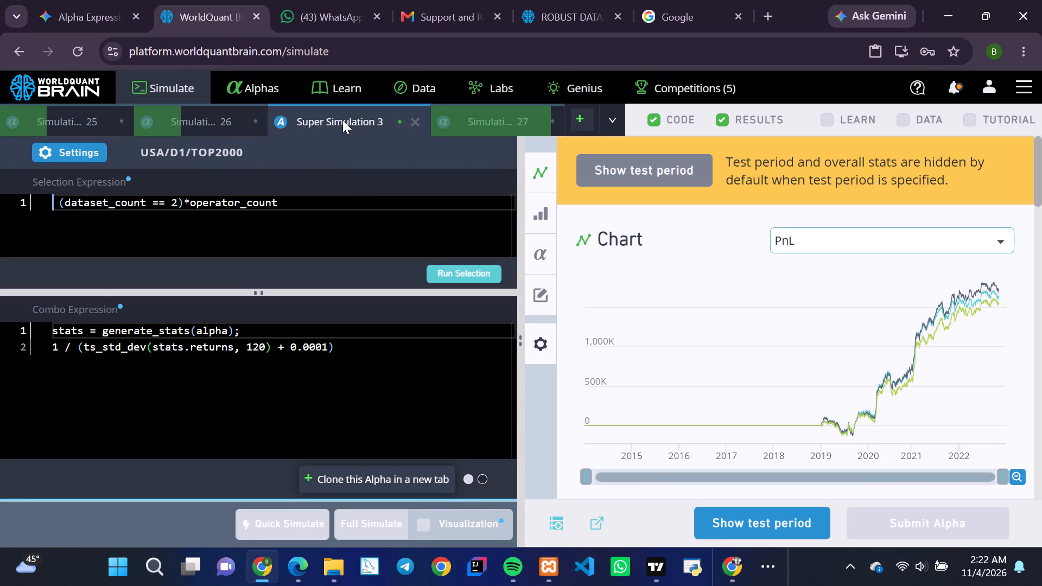
pyautogui.click(742, 518)
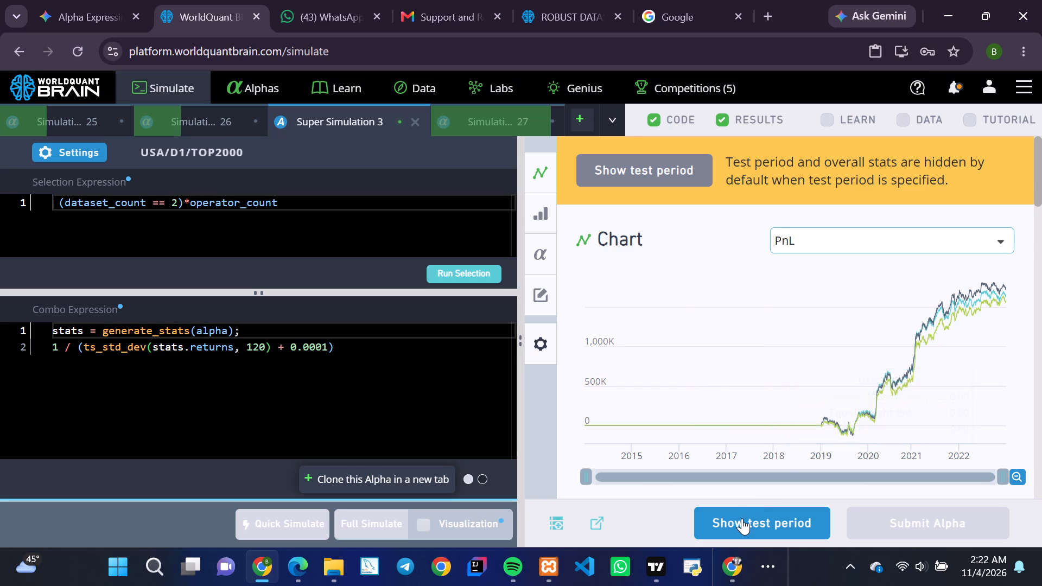
pyautogui.scroll(-2, 806, 443)
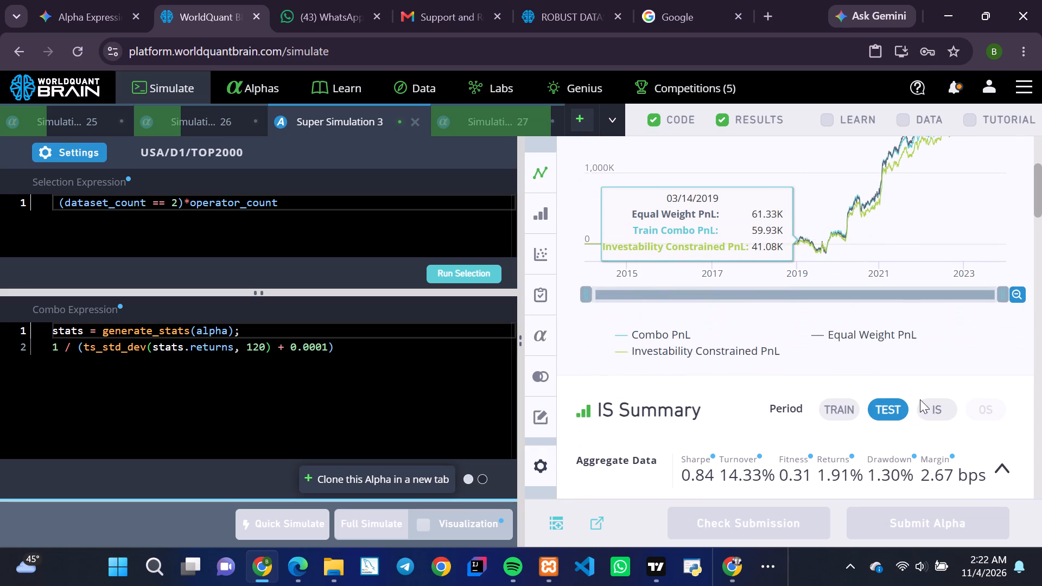
pyautogui.click(933, 400)
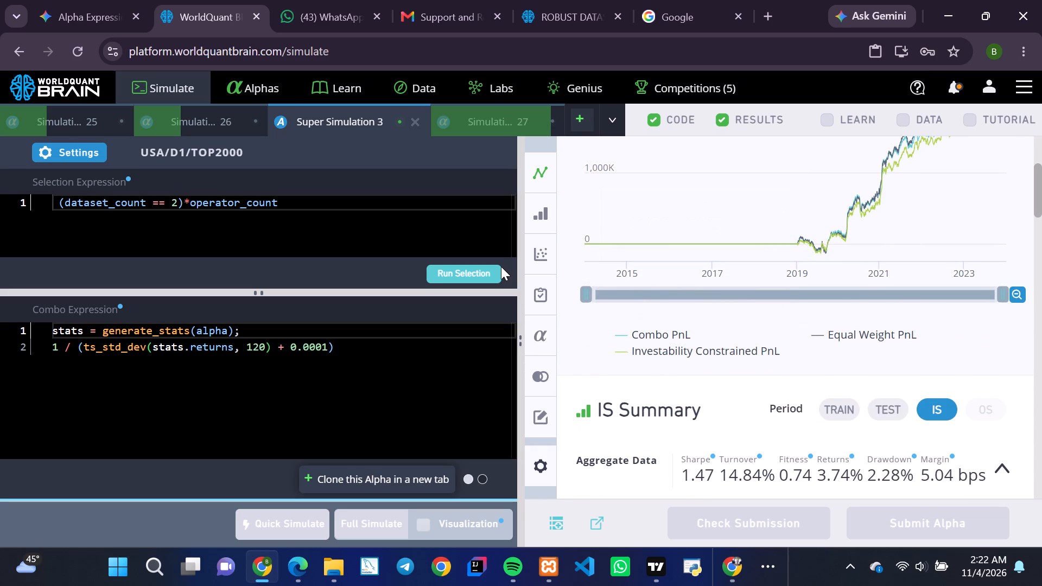
# Set the neutralization of Super Simulation 3 to Slow + Fast Factors and apply the settings.
pyautogui.click(74, 156)
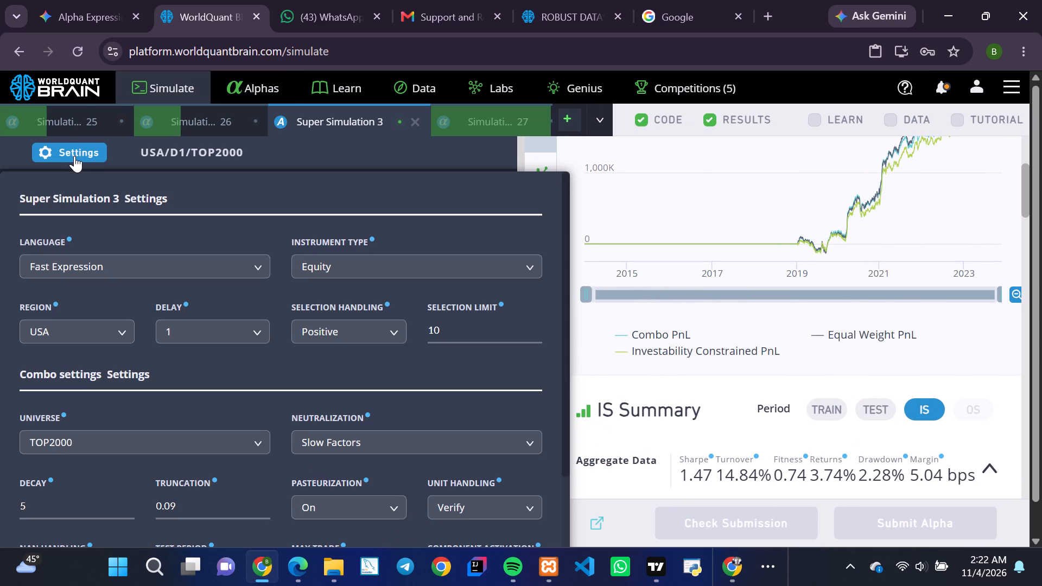
pyautogui.scroll(-2, 352, 356)
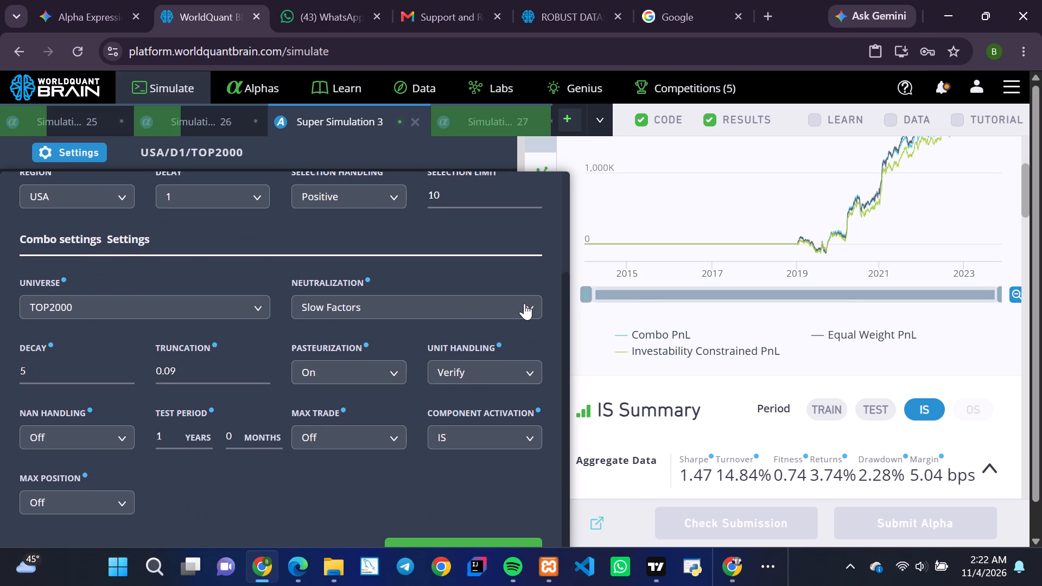
pyautogui.click(536, 308)
pyautogui.scroll(-2, 462, 384)
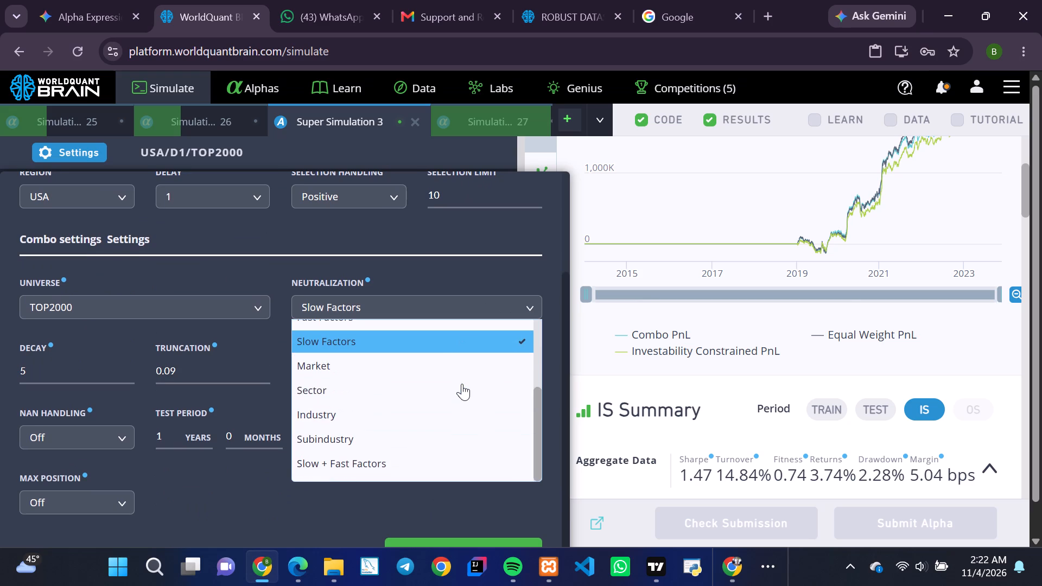
pyautogui.click(353, 467)
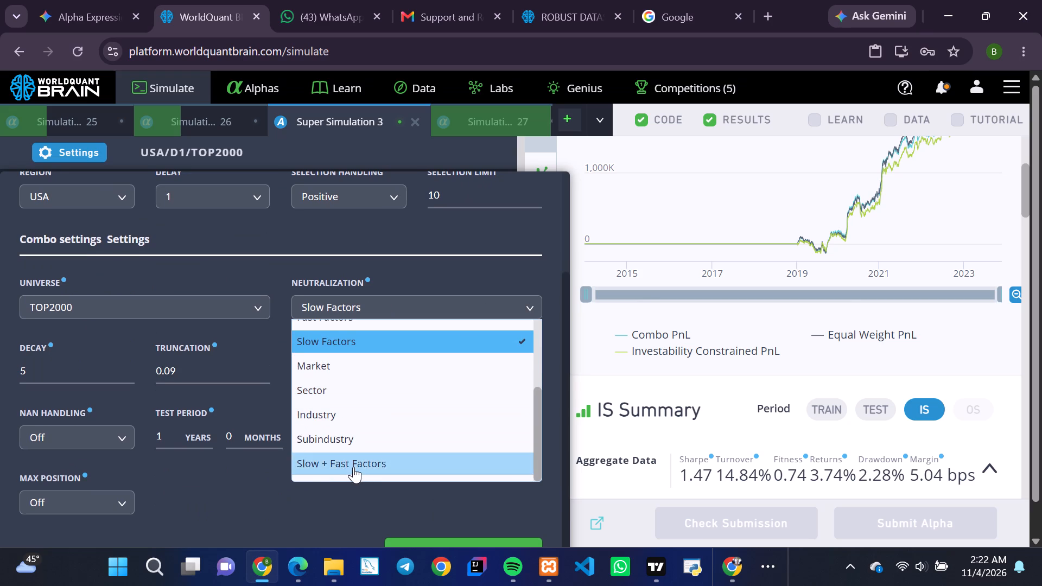
pyautogui.scroll(-2, 384, 481)
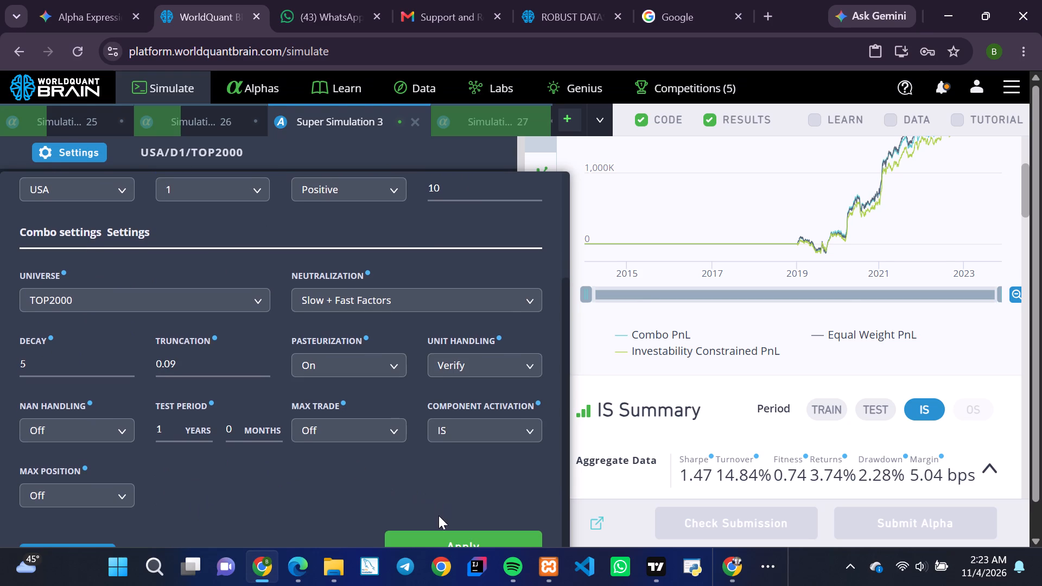
pyautogui.scroll(-2, 439, 515)
pyautogui.click(418, 513)
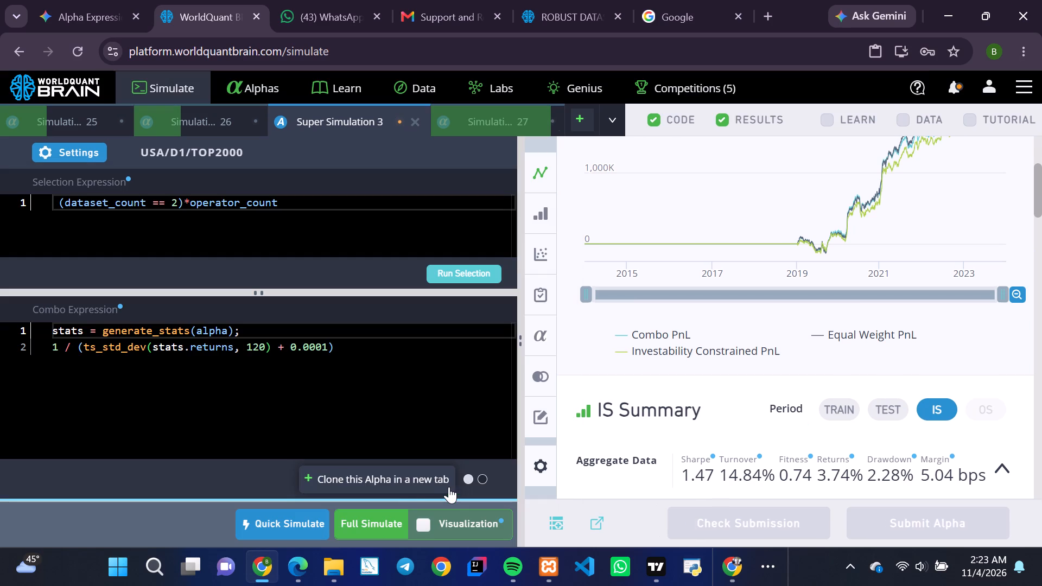
# Start a full simulation of Super Simulation 3 with the Slow + Fast Factors neutralization.
pyautogui.click(366, 515)
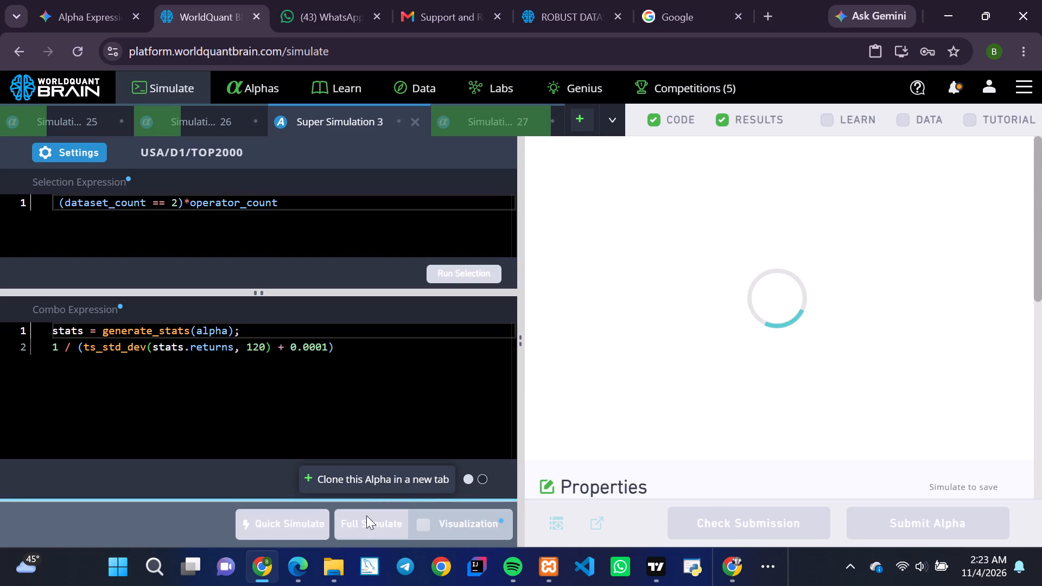
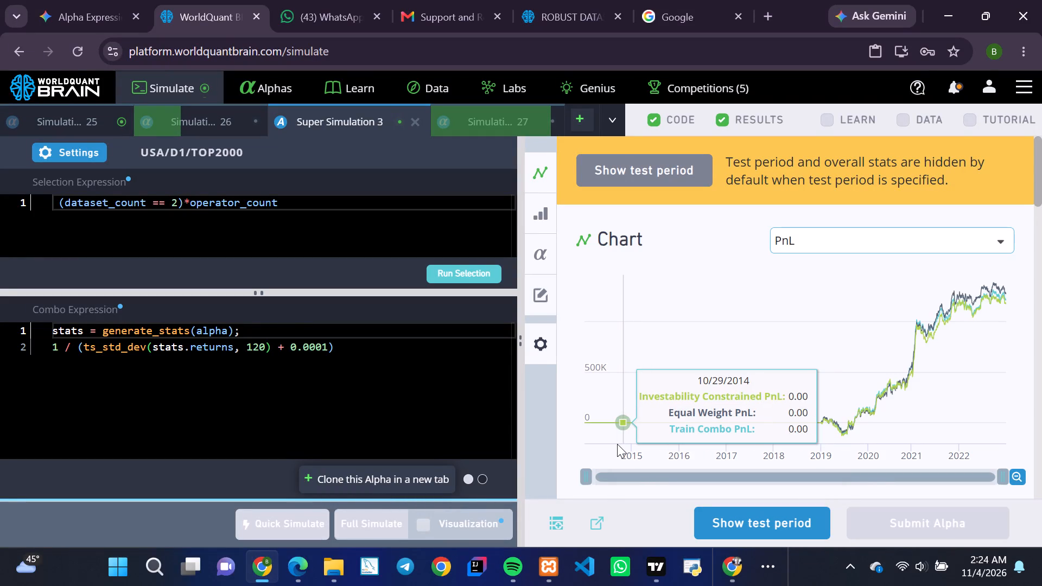
# Reveal the test period of Super Simulation 3 and review its IS Summary for the IS period.
pyautogui.click(745, 529)
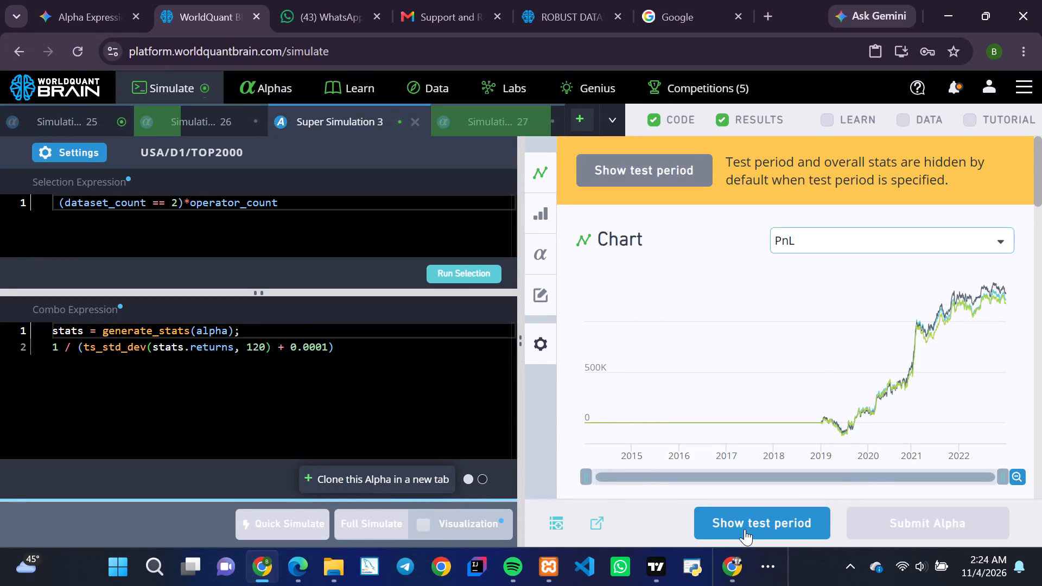
pyautogui.scroll(-2, 797, 429)
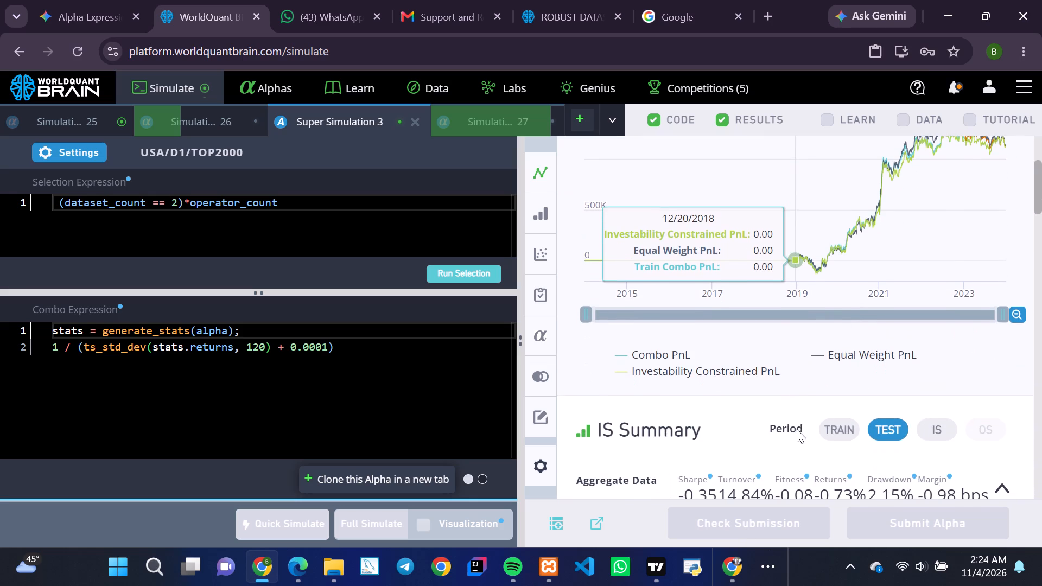
pyautogui.click(932, 422)
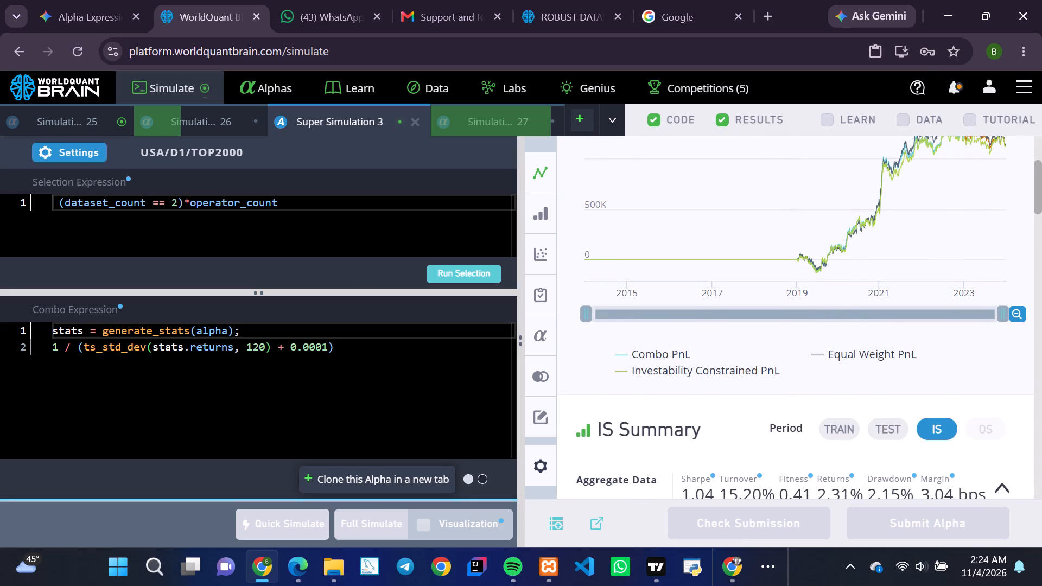
# Set the neutralization of Super Simulation 3 to Subindustry and apply the settings.
pyautogui.click(62, 155)
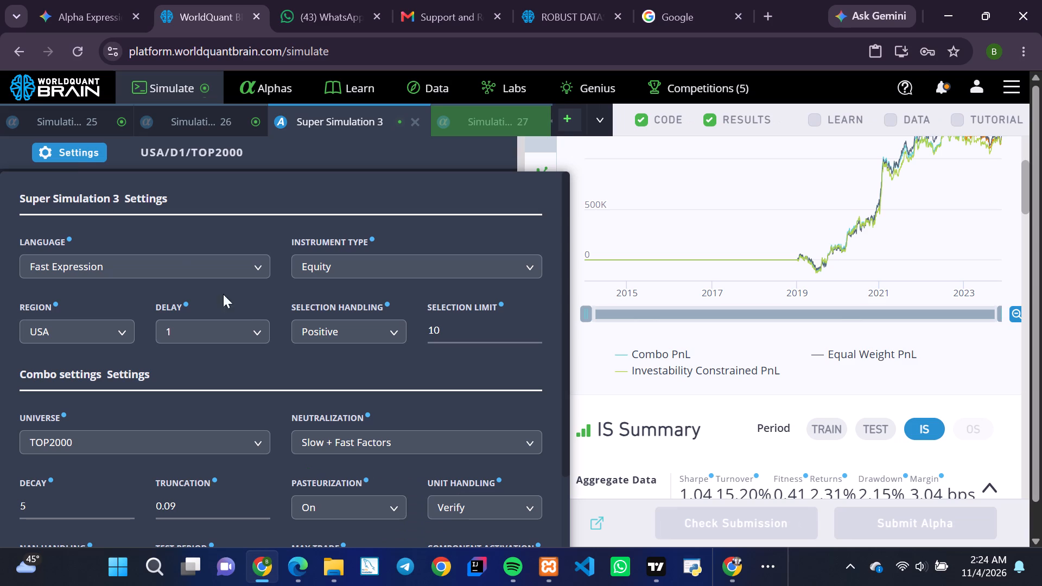
pyautogui.scroll(-1, 255, 315)
pyautogui.click(518, 315)
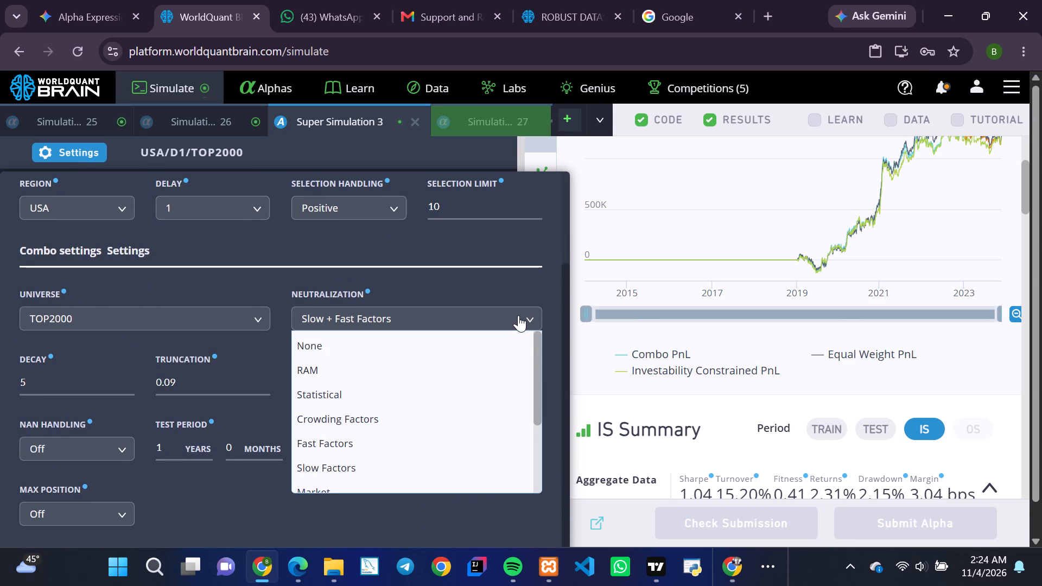
pyautogui.scroll(-2, 417, 403)
pyautogui.click(353, 439)
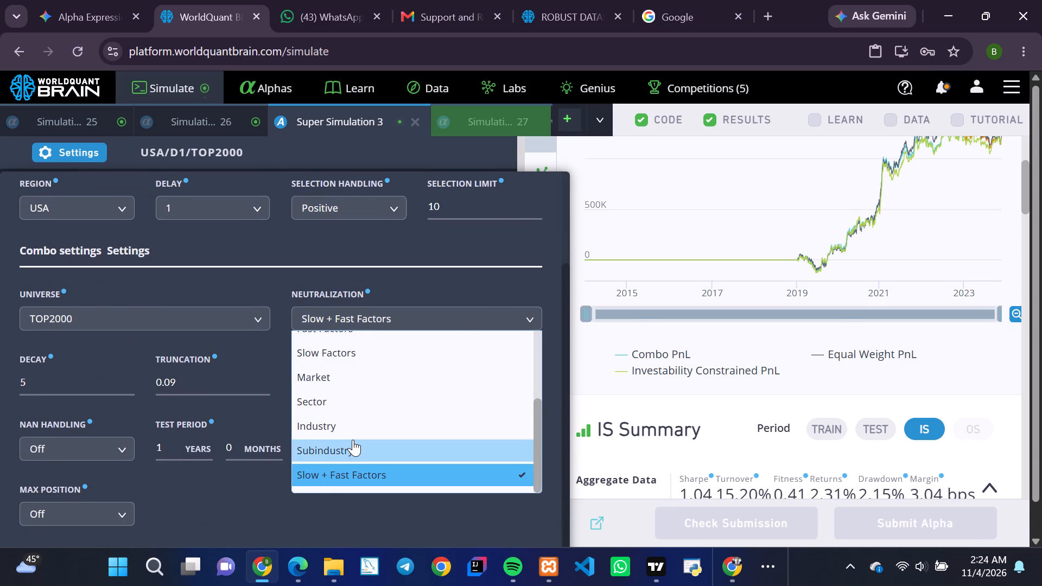
pyautogui.scroll(-3, 353, 439)
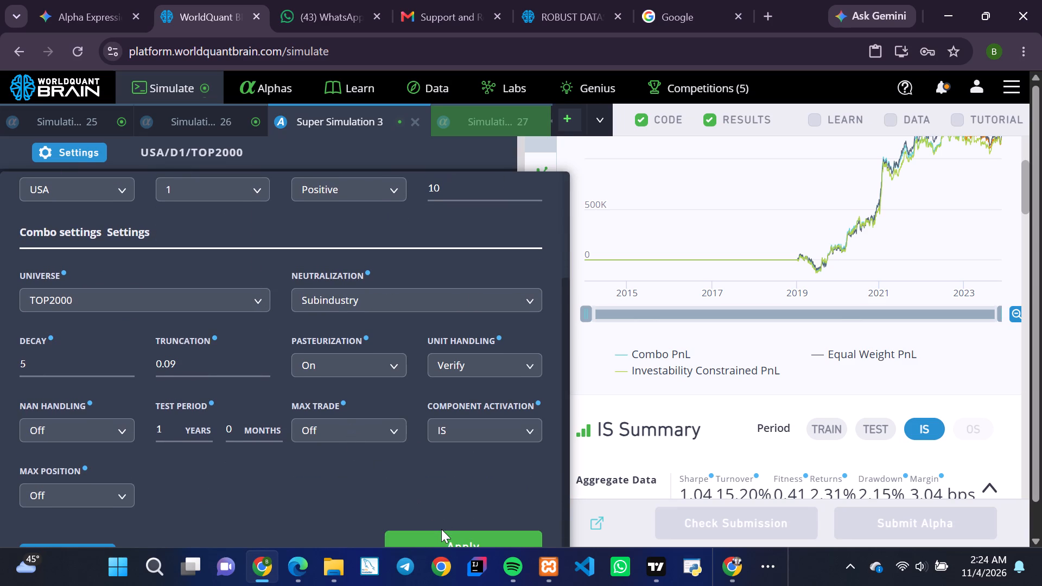
pyautogui.click(441, 529)
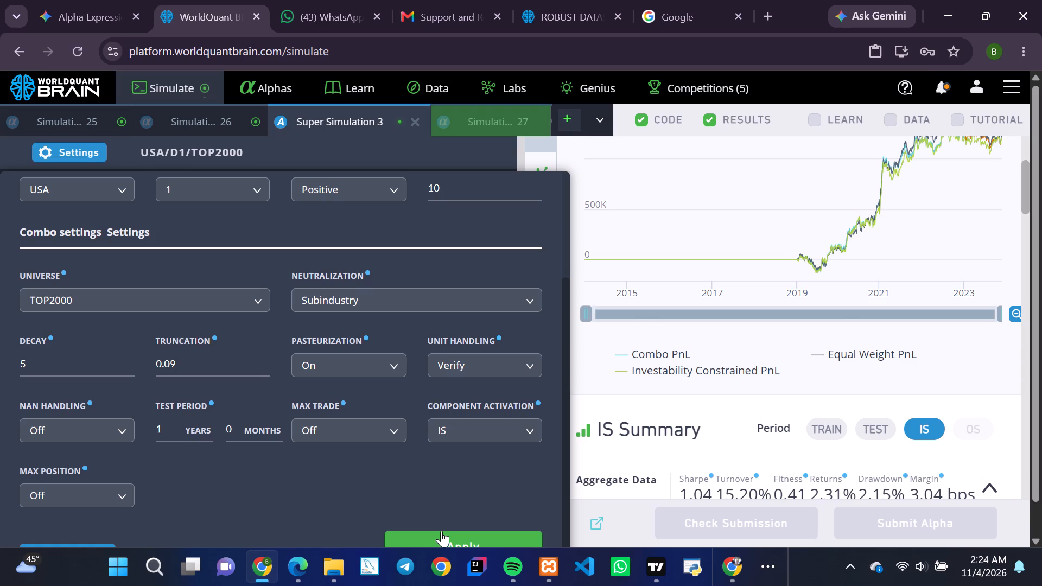
pyautogui.click(441, 531)
pyautogui.scroll(-2, 357, 430)
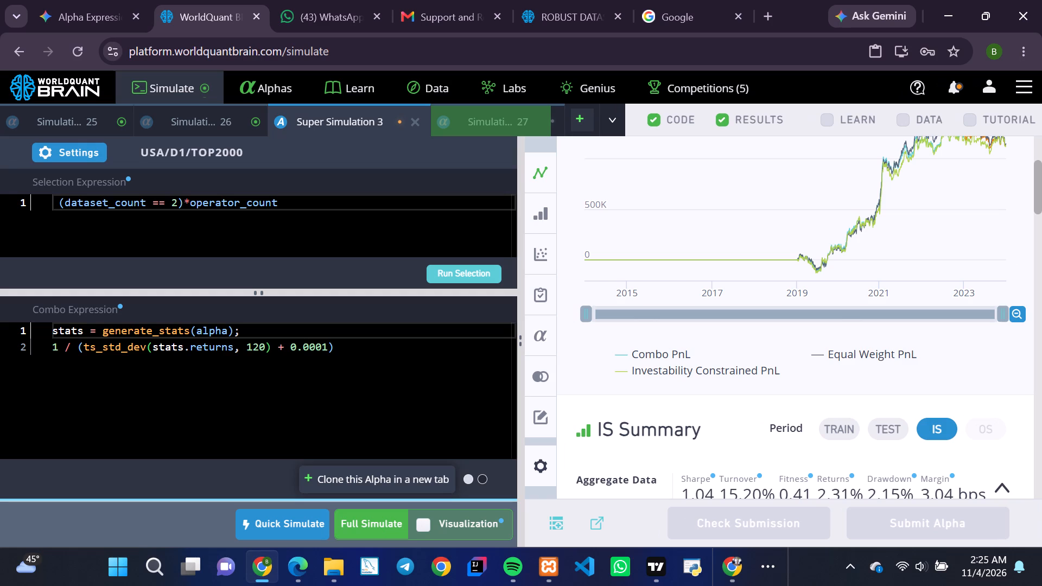
# Start a full simulation of Super Simulation 3 with the Subindustry neutralization.
pyautogui.click(372, 519)
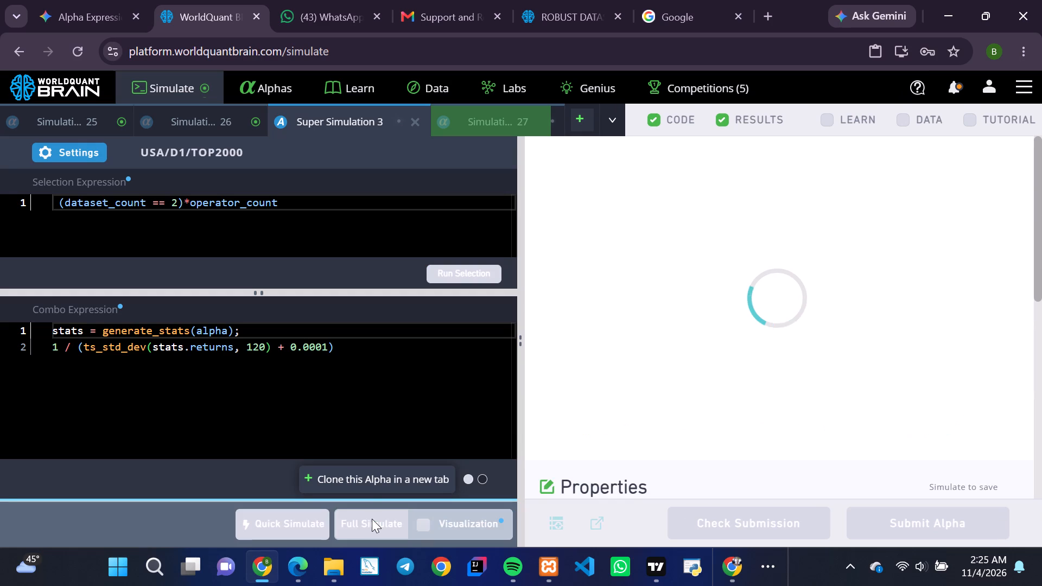
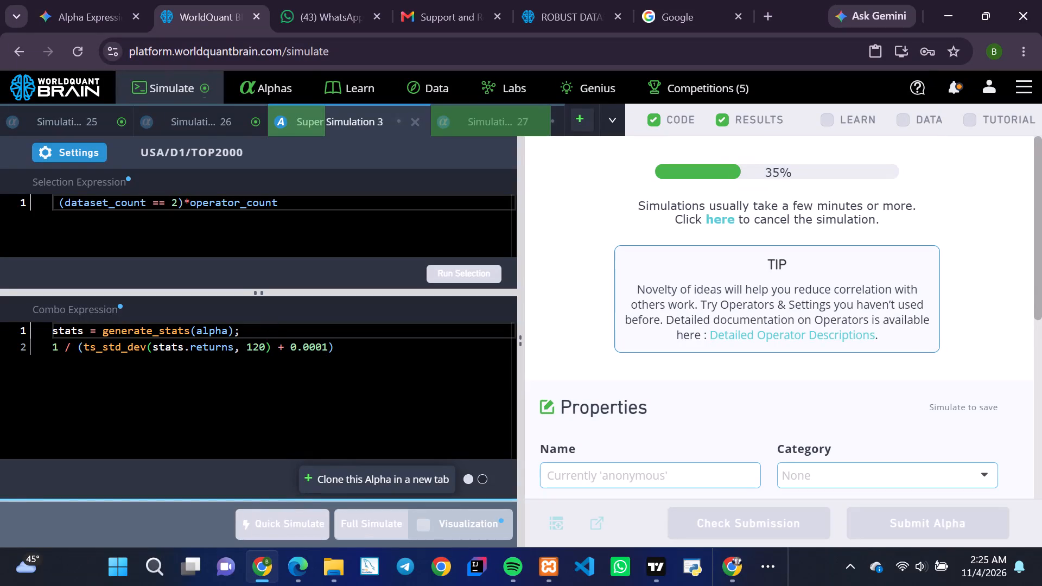
# Check the IS Summary of Simulation 26, set its neutralization to Country / Region and apply the settings.
pyautogui.click(218, 118)
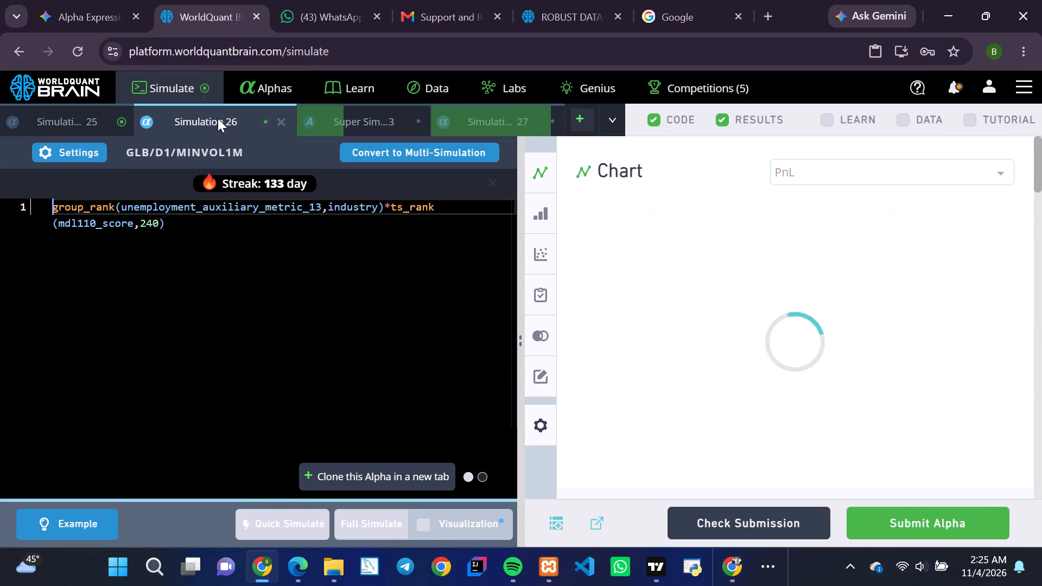
pyautogui.scroll(-2, 865, 350)
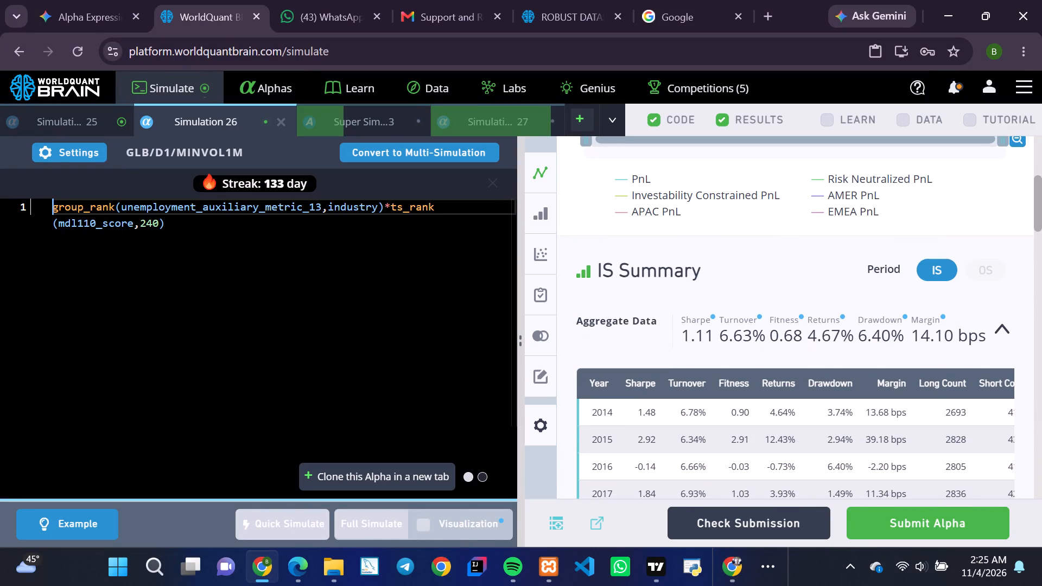
pyautogui.click(78, 157)
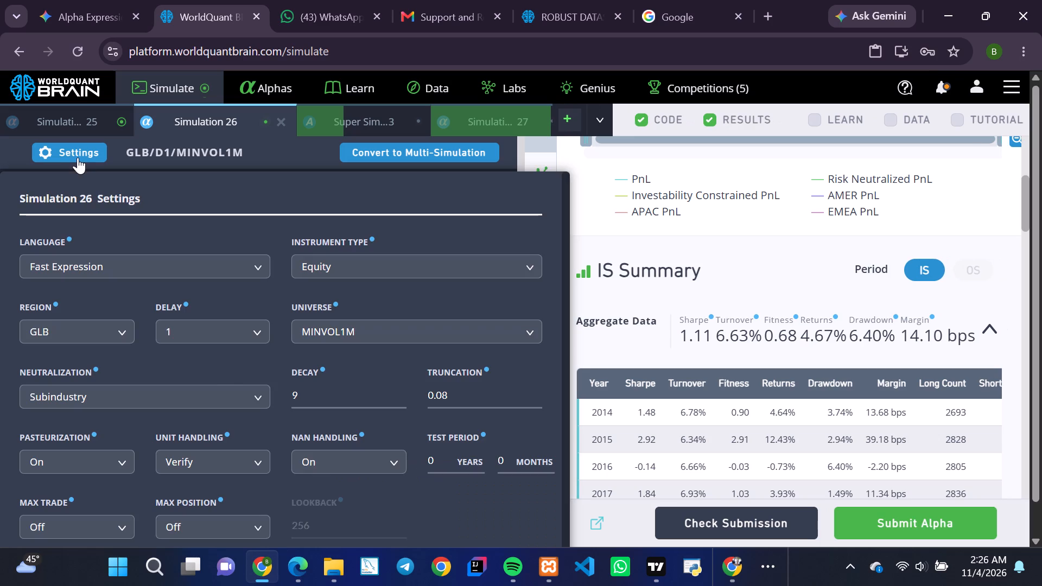
pyautogui.scroll(-1, 230, 375)
pyautogui.click(257, 358)
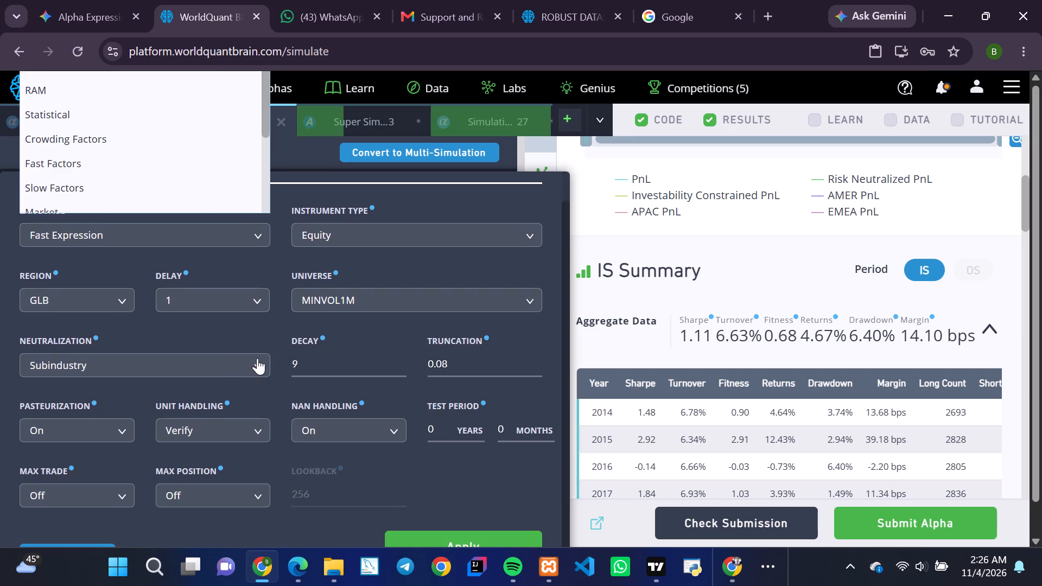
pyautogui.scroll(-3, 107, 140)
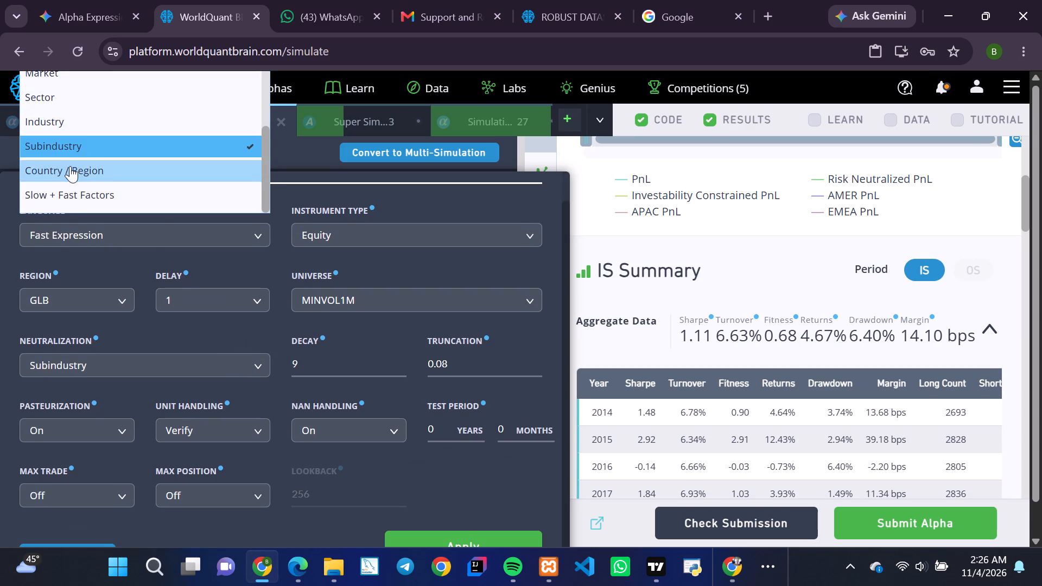
pyautogui.click(70, 166)
pyautogui.scroll(-2, 160, 207)
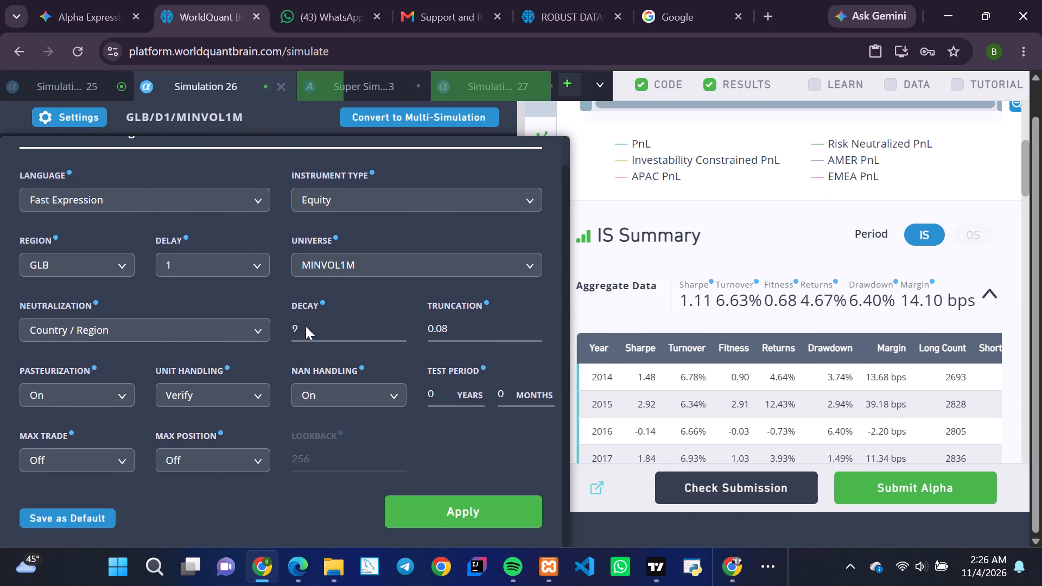
pyautogui.click(420, 510)
# Start a full simulation of Simulation 26 with the Country / Region neutralization.
pyautogui.click(380, 514)
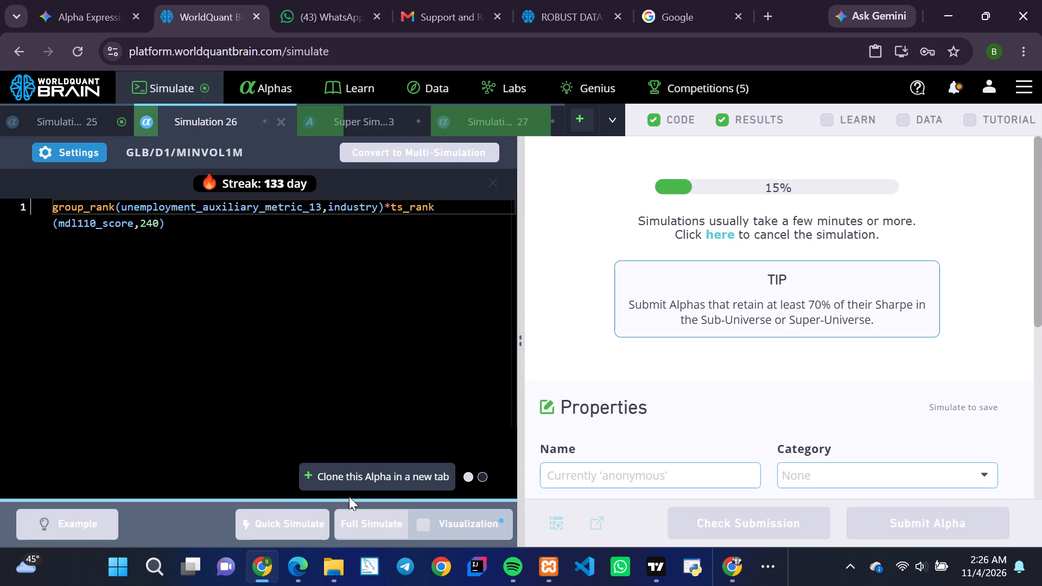
# Reveal the test period of Simulation 25 and review its IS Summary for the IS period.
pyautogui.click(59, 116)
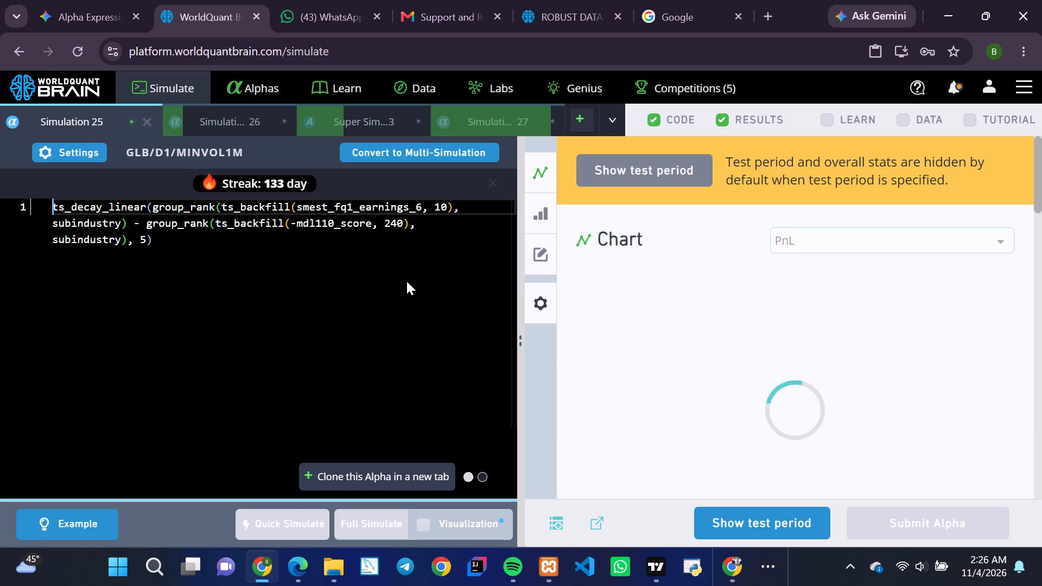
pyautogui.click(735, 519)
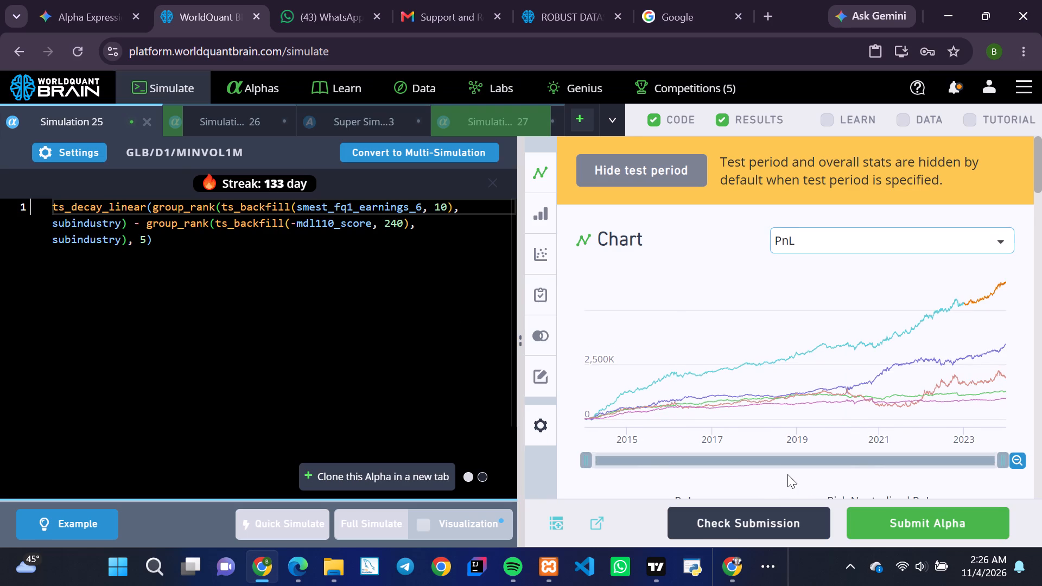
pyautogui.scroll(-2, 834, 419)
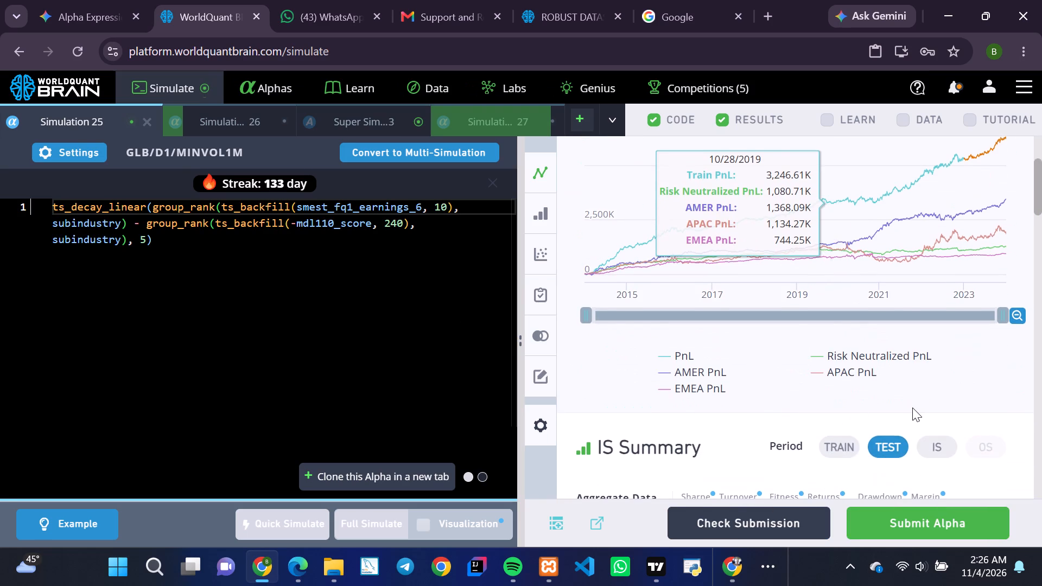
pyautogui.scroll(-2, 912, 407)
pyautogui.click(928, 337)
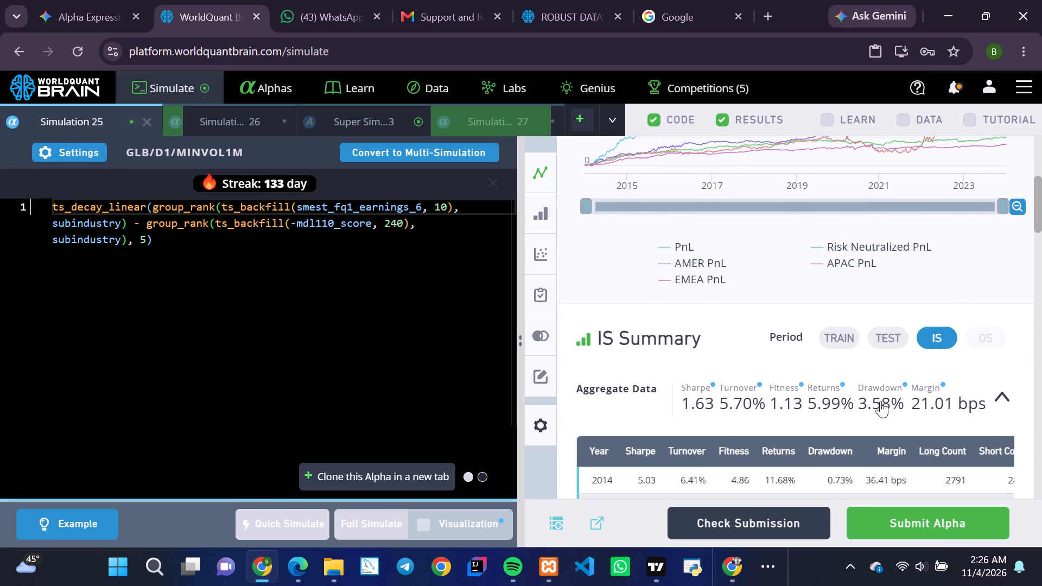
# Expand the warnings under IS Testing Status of Simulation 25 and read them.
pyautogui.scroll(-9, 812, 404)
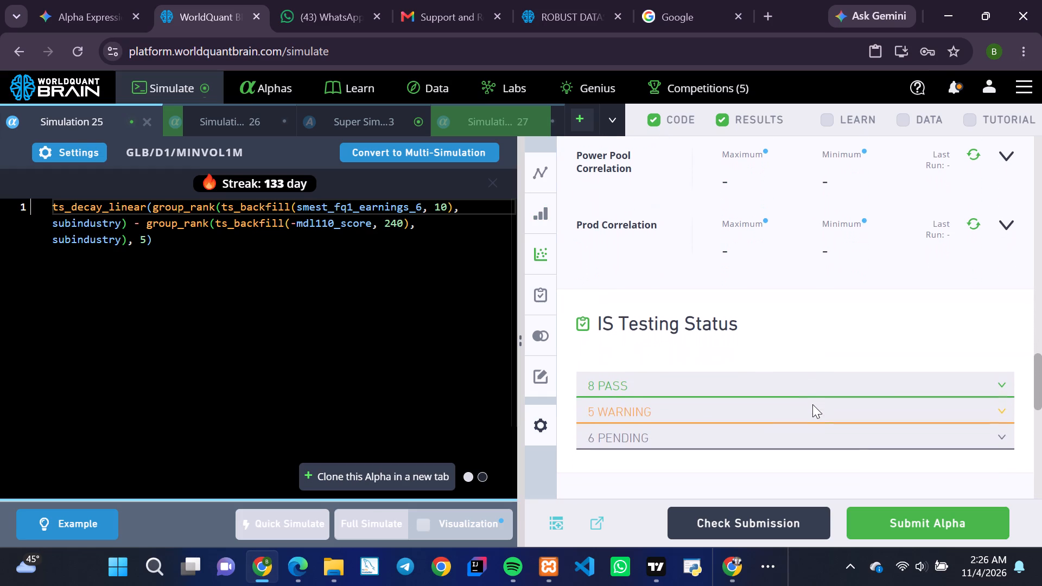
pyautogui.click(686, 412)
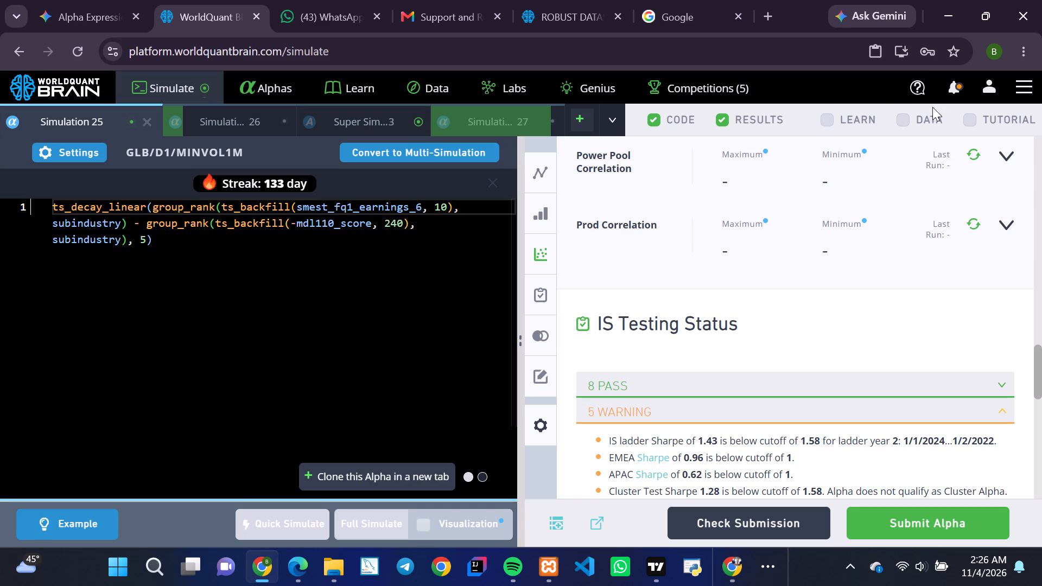
# Open the data fields browser alongside Simulation 25.
pyautogui.click(901, 125)
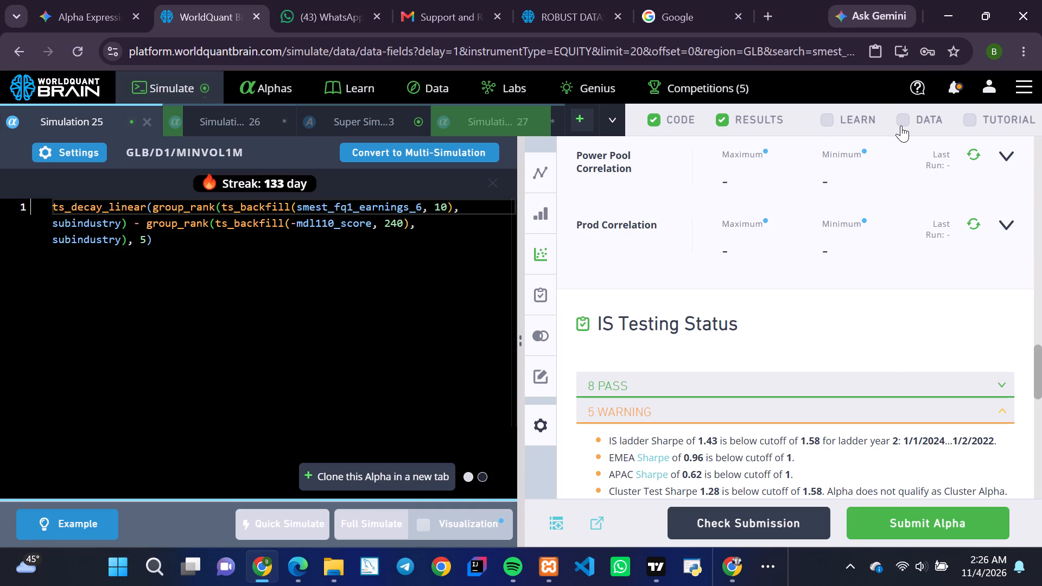
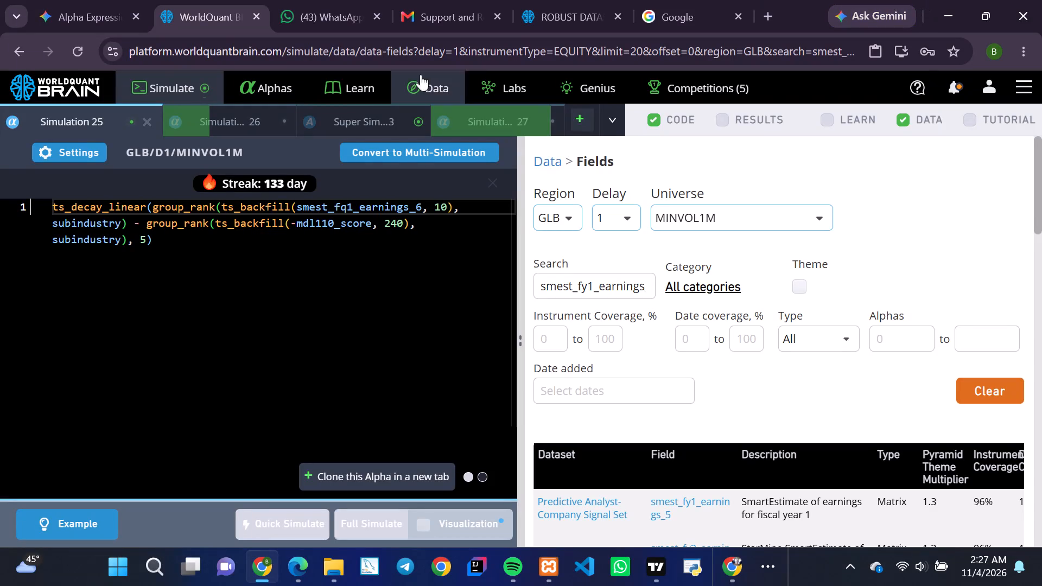
# Reveal the test period of Super Simulation 3 and review its IS Summary for the IS period.
pyautogui.click(372, 118)
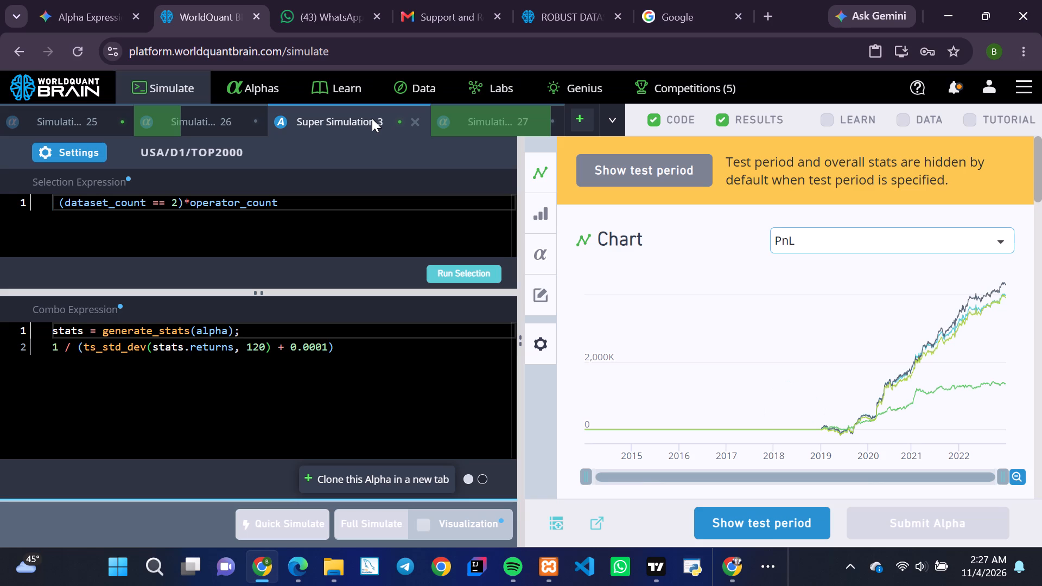
pyautogui.click(735, 520)
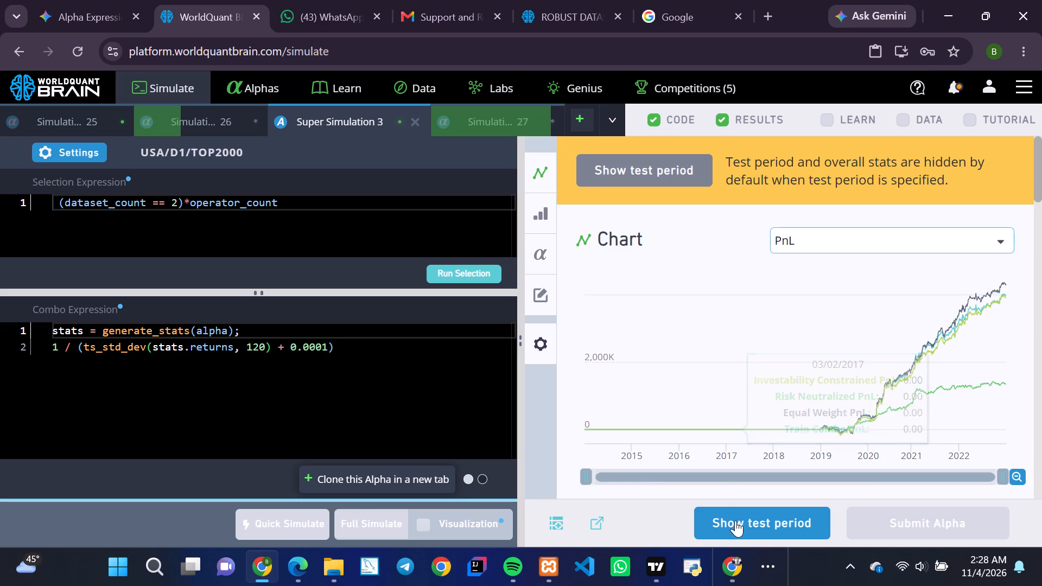
pyautogui.scroll(-2, 746, 405)
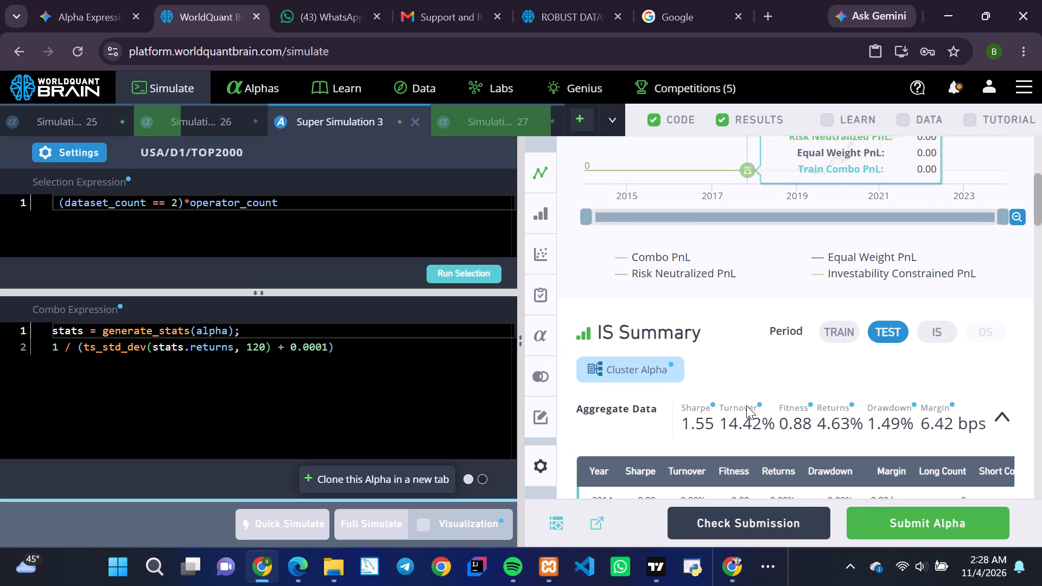
pyautogui.click(939, 324)
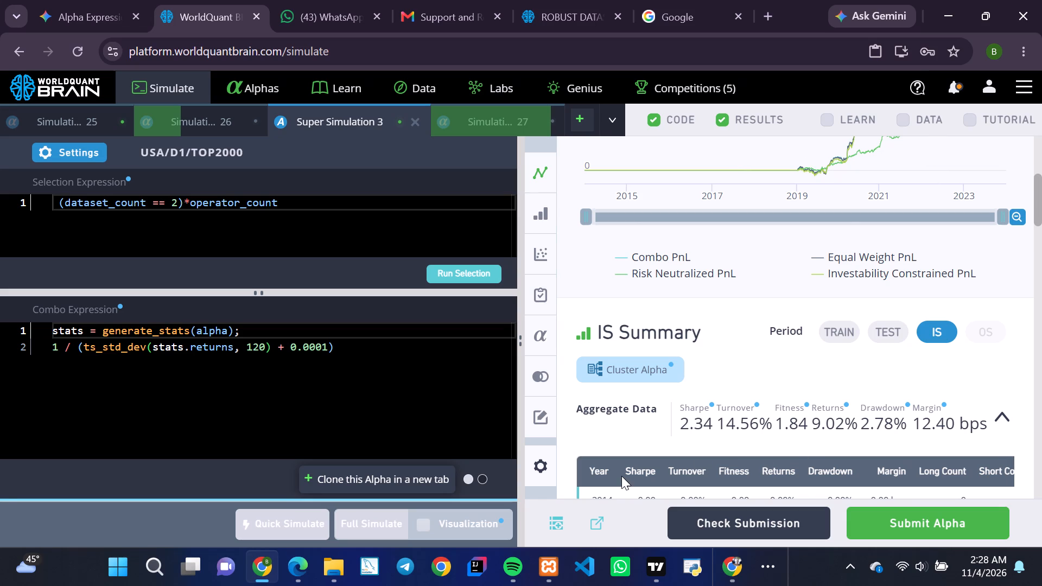
# Run the Prod Correlation check for Super Simulation 3.
pyautogui.scroll(-1, 621, 476)
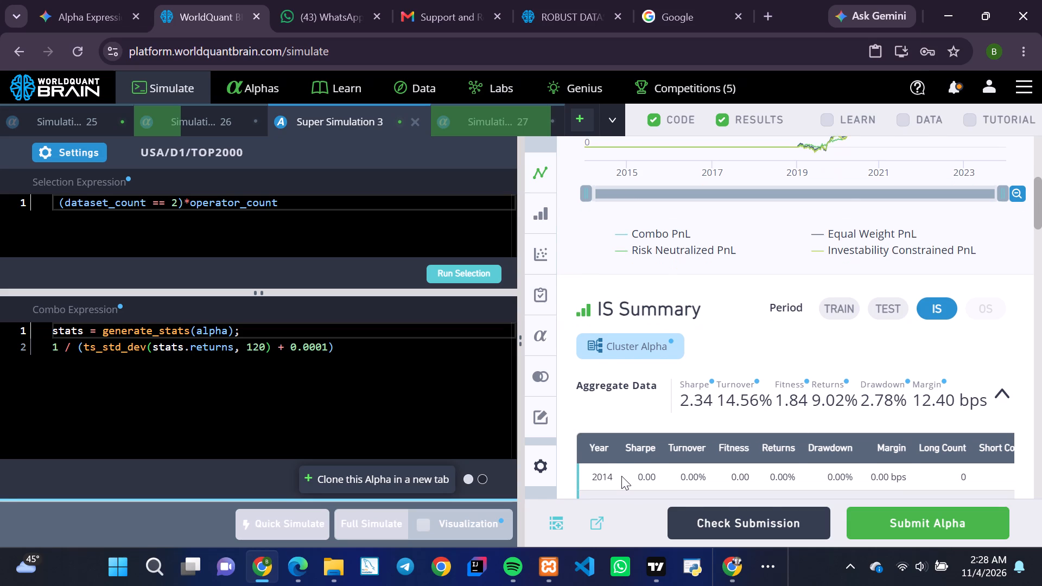
pyautogui.scroll(-7, 621, 476)
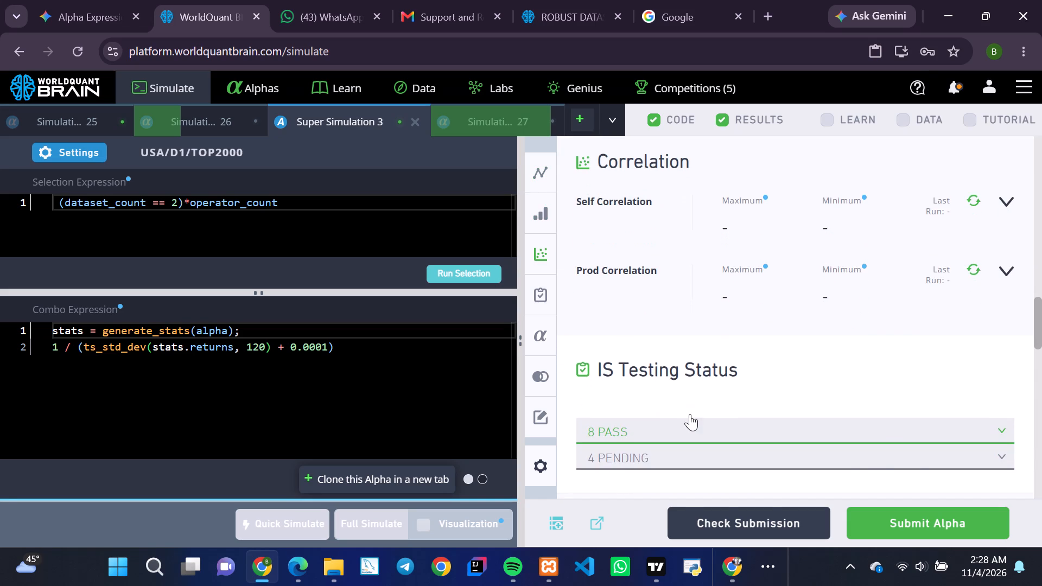
pyautogui.click(972, 266)
# Expand the Performance Comparison of Super Simulation 3, then return to its Correlation section to read the results.
pyautogui.scroll(-2, 912, 309)
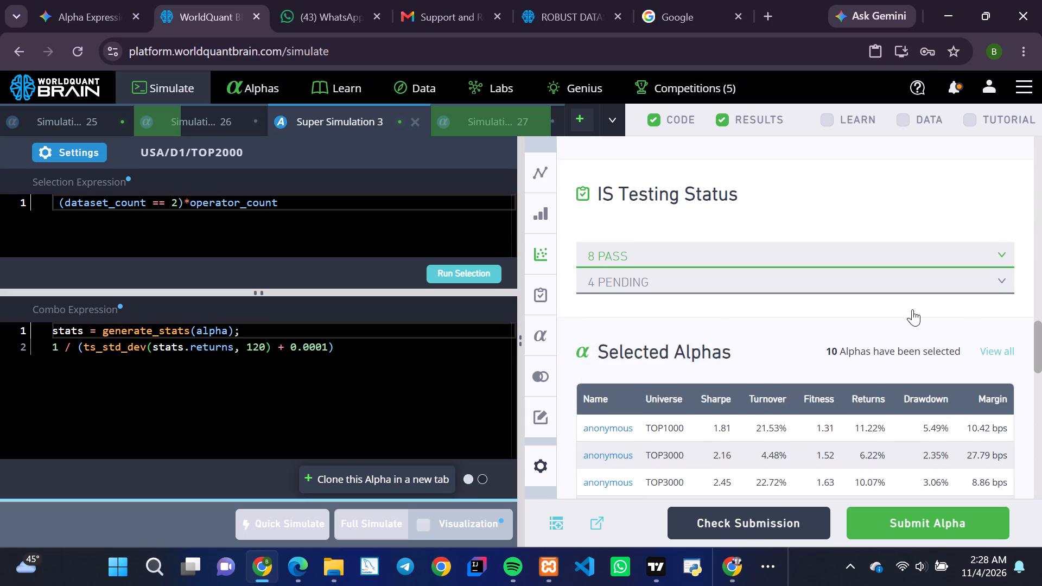
pyautogui.scroll(-4, 912, 309)
pyautogui.scroll(2, 912, 309)
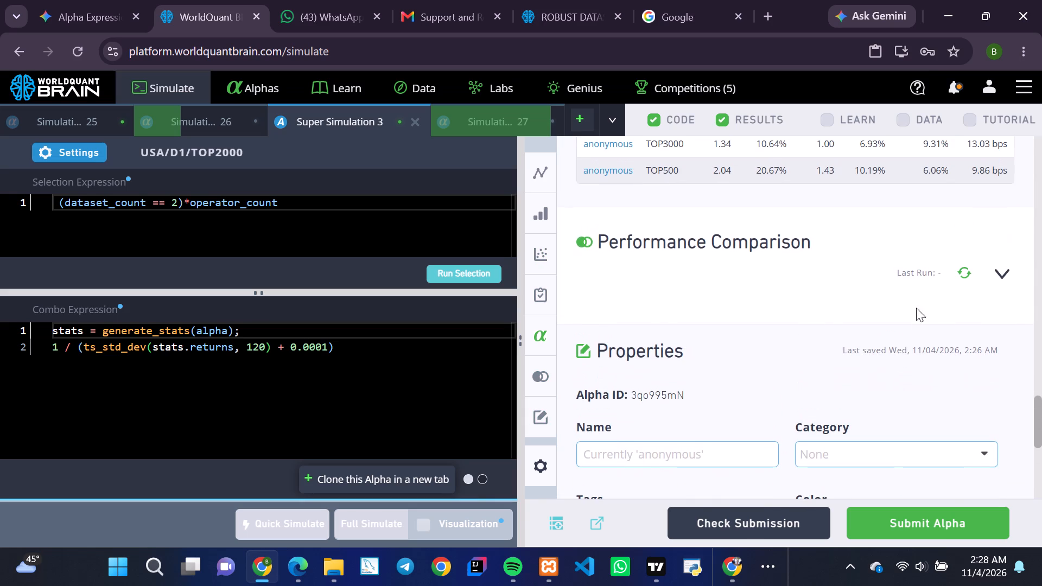
pyautogui.click(1002, 274)
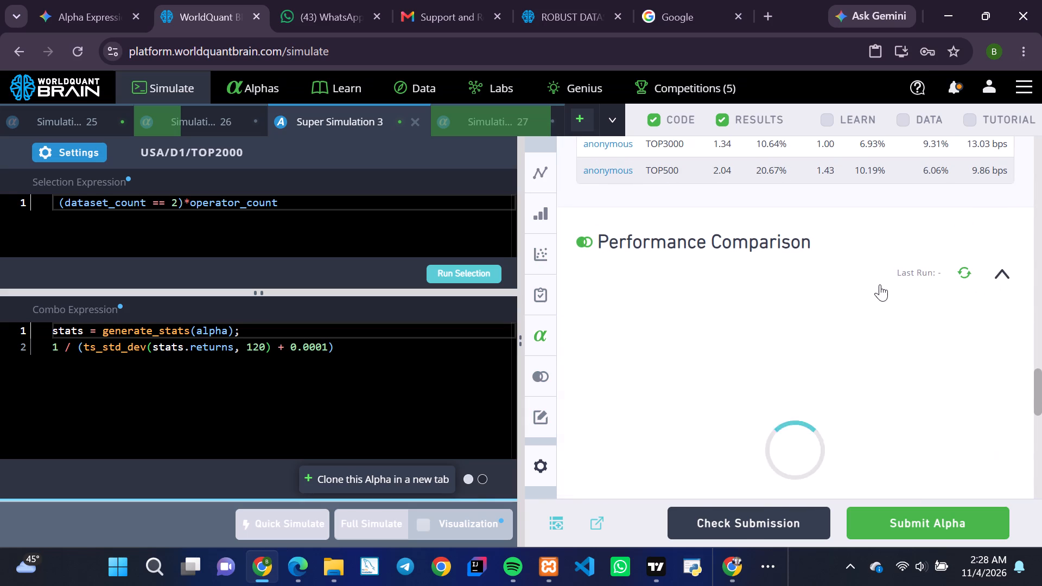
pyautogui.scroll(6, 880, 284)
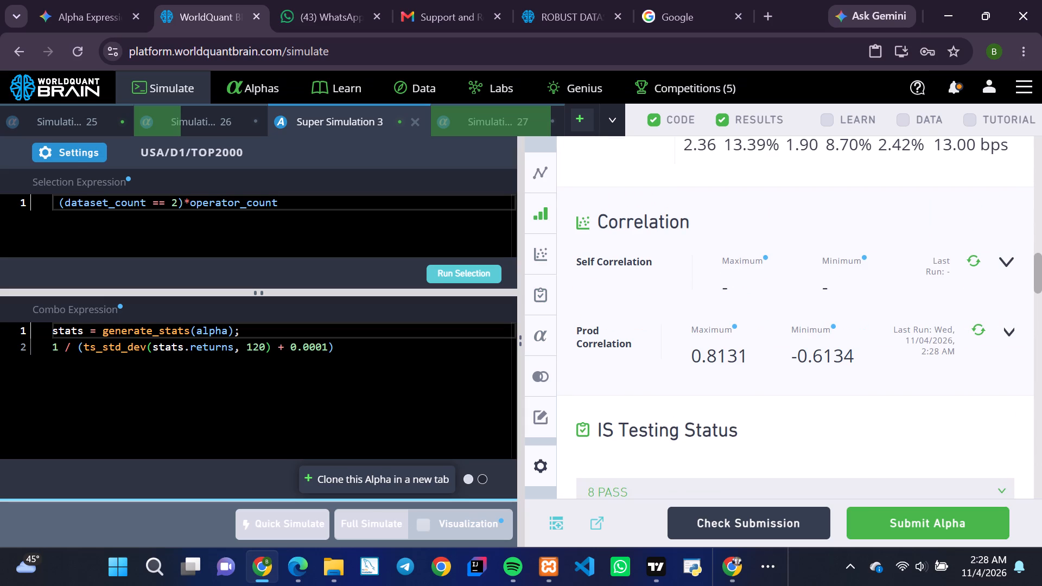
# Set the combo neutralization of Super Simulation 3 to Slow + Fast Factors and apply the settings.
pyautogui.click(59, 151)
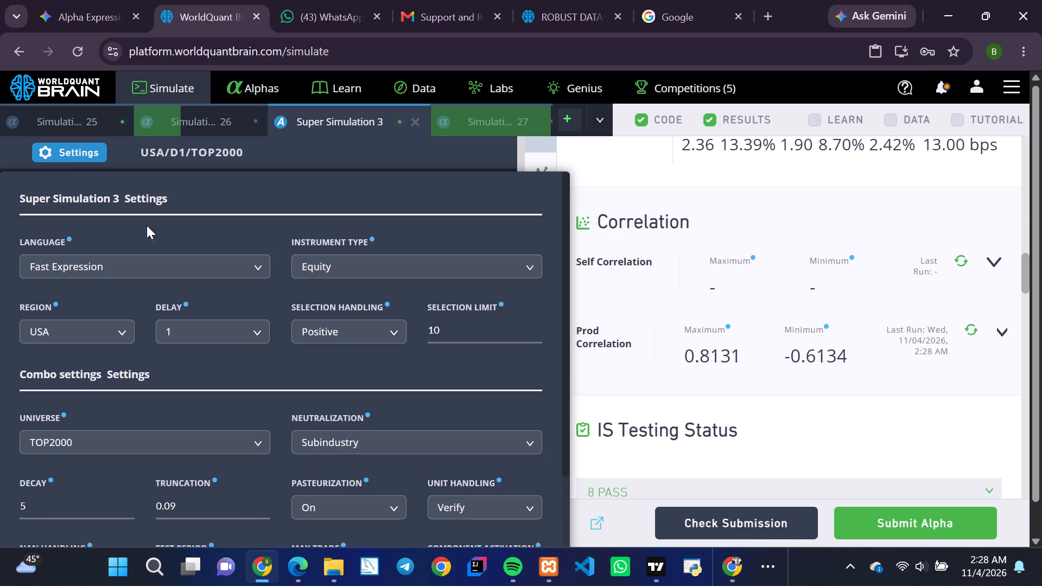
pyautogui.scroll(-1, 260, 348)
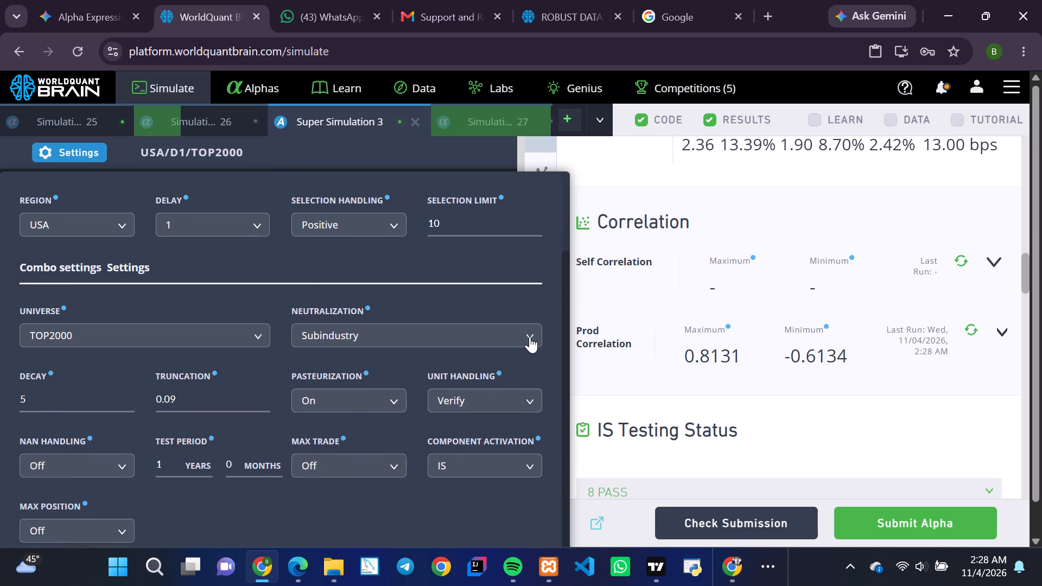
pyautogui.click(530, 336)
pyautogui.scroll(-2, 371, 421)
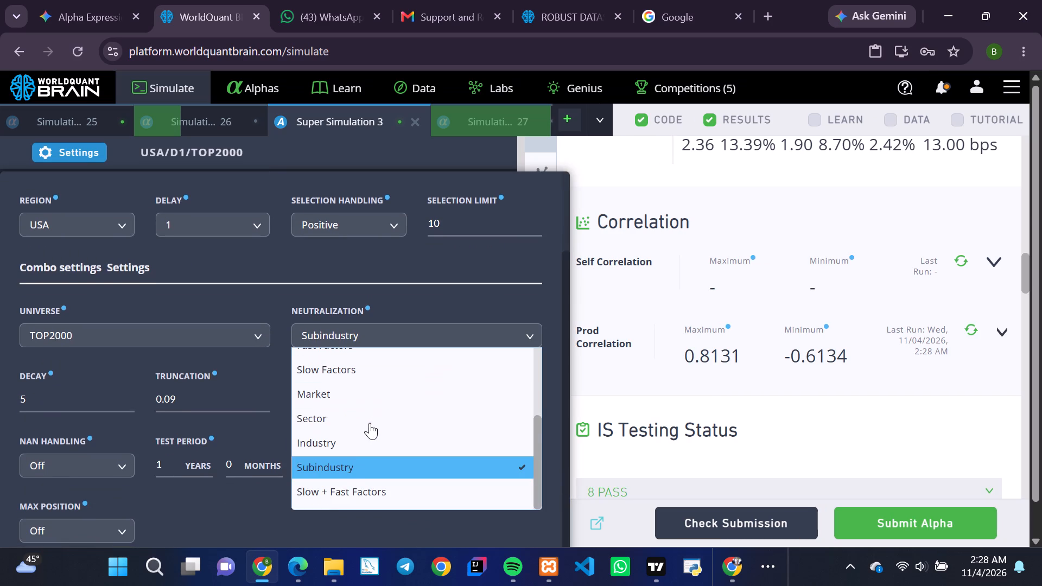
pyautogui.click(329, 492)
pyautogui.scroll(-4, 329, 492)
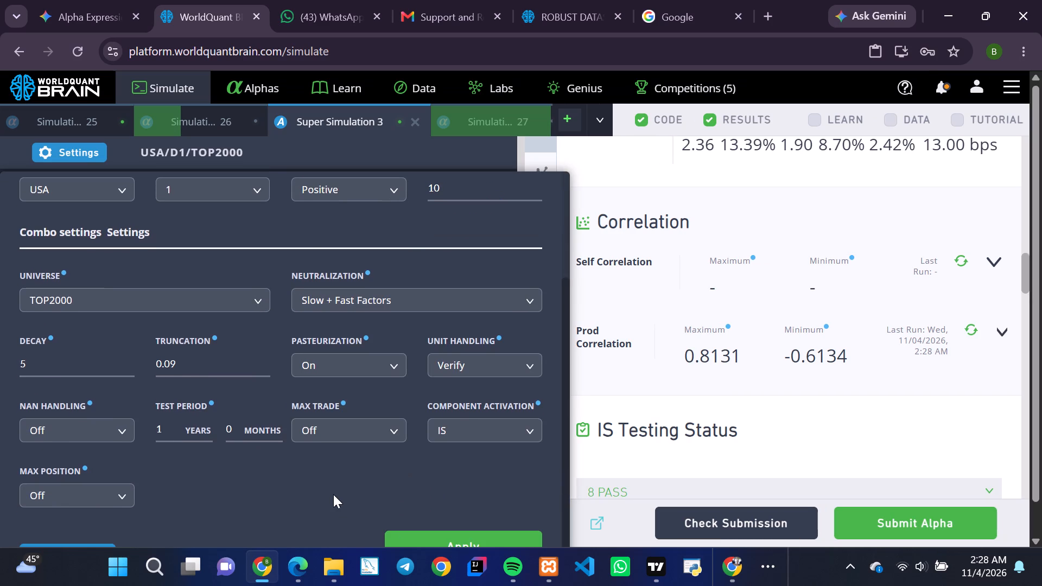
pyautogui.click(414, 538)
pyautogui.scroll(-2, 407, 473)
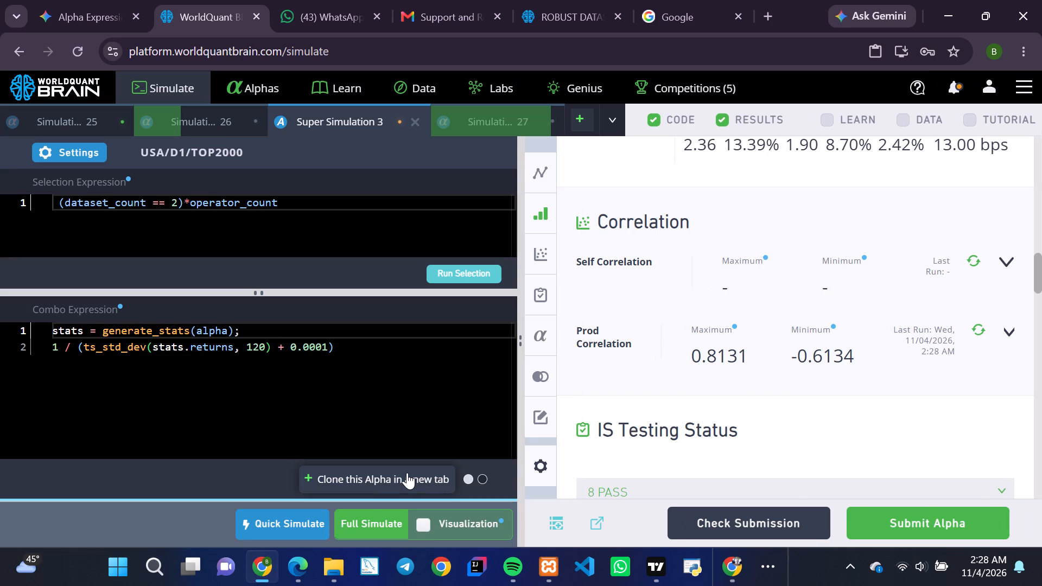
# Start a full simulation of Super Simulation 3 with the Slow + Fast Factors neutralization.
pyautogui.click(364, 521)
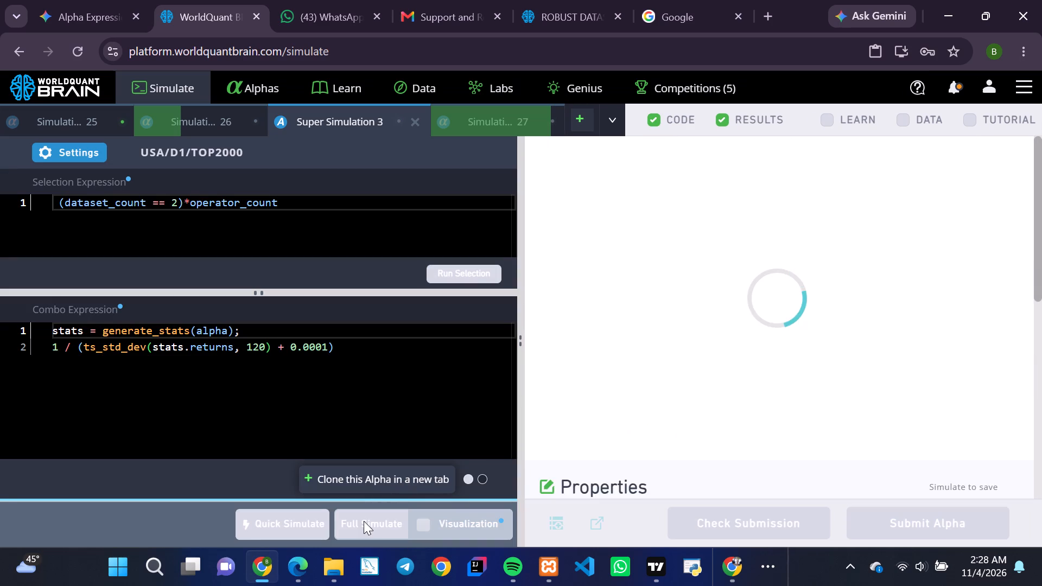
# Switch back to Simulation 25 and its data fields browser.
pyautogui.click(66, 112)
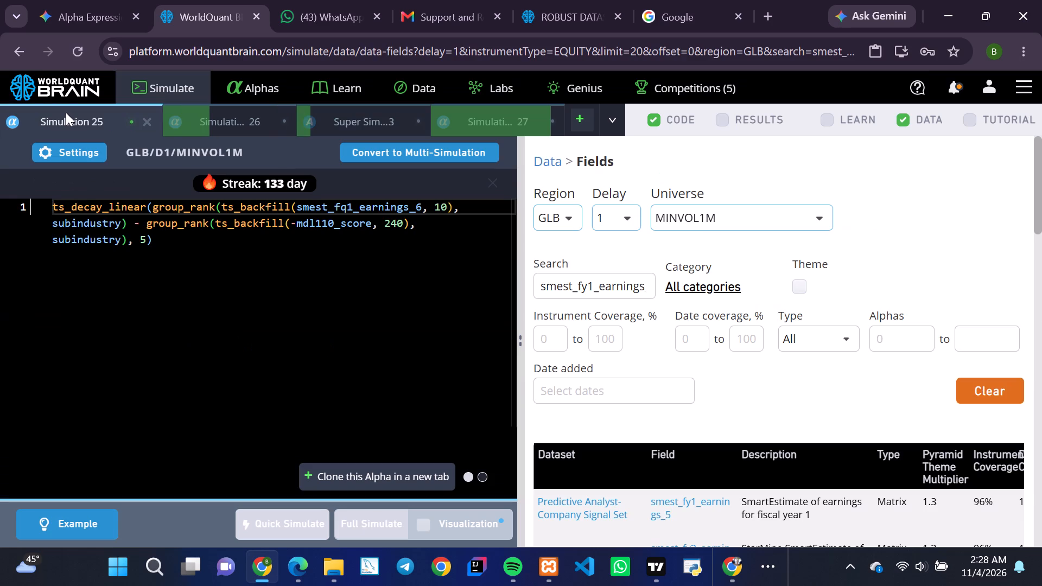
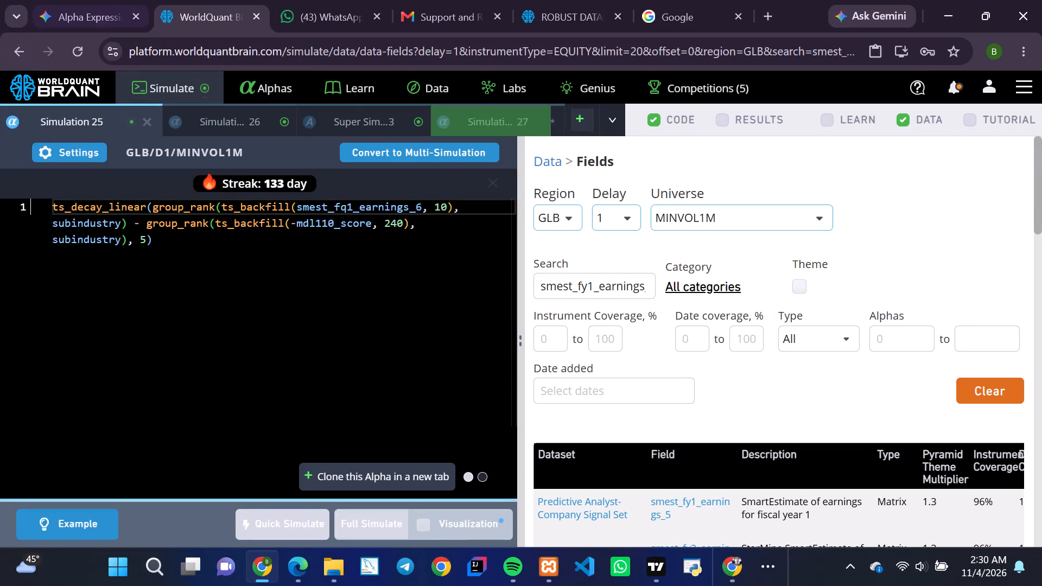
# Reveal the test period in Super Simulation 3's results and review its IS Summary for the IS period.
pyautogui.click(351, 119)
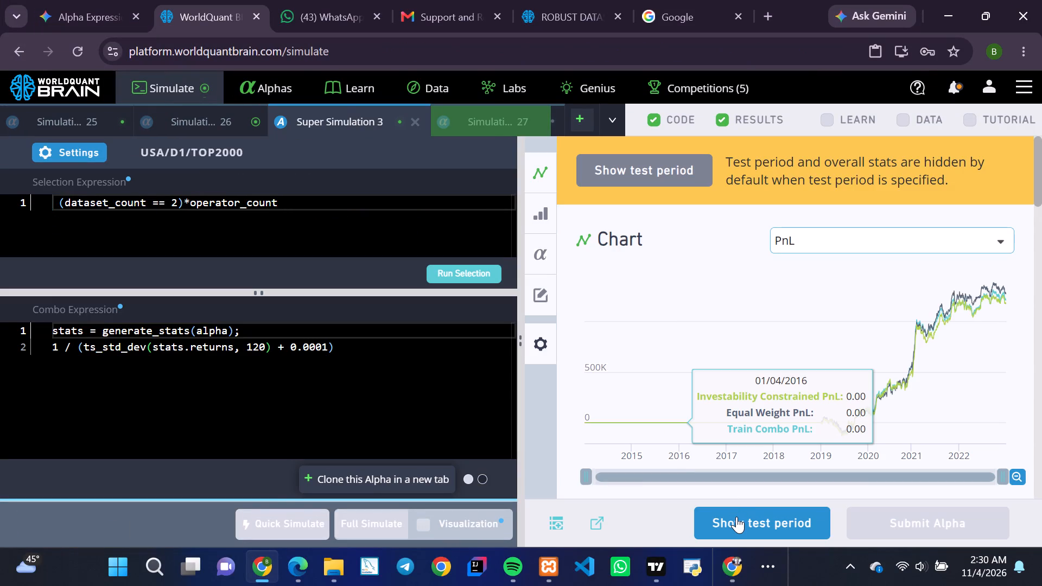
pyautogui.click(736, 517)
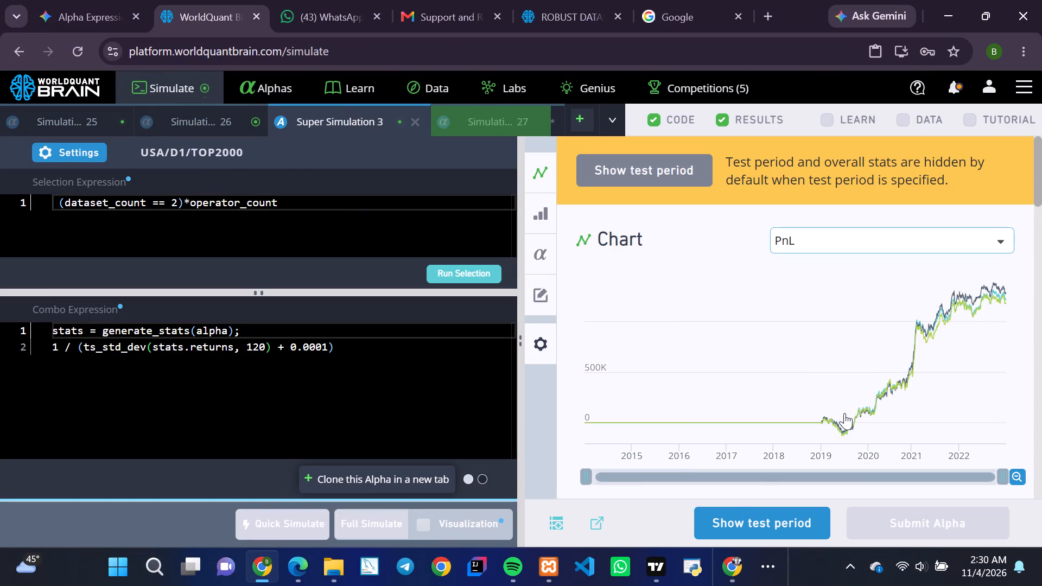
pyautogui.scroll(-1, 844, 413)
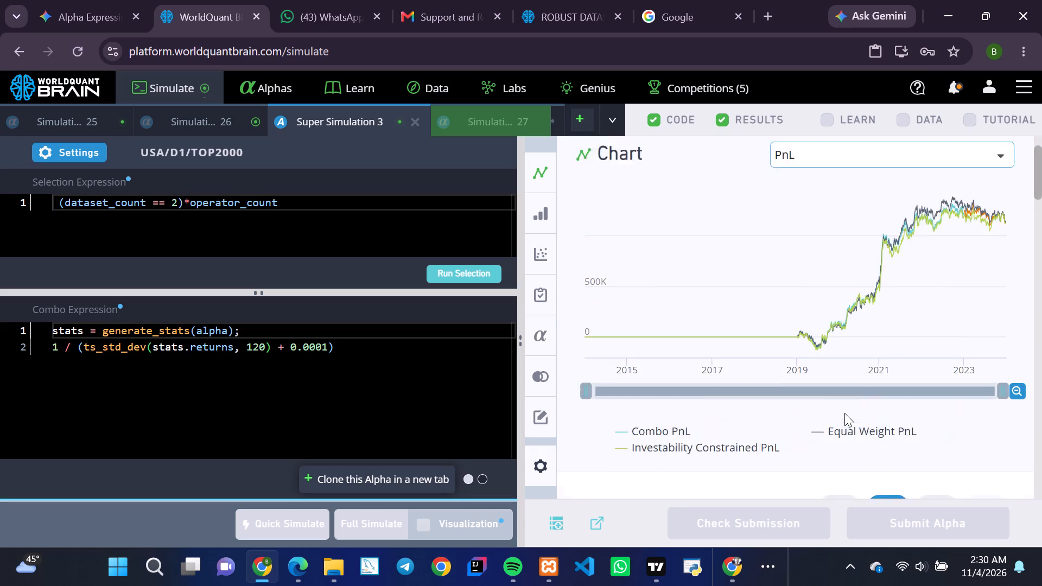
pyautogui.scroll(-1, 844, 413)
pyautogui.click(927, 367)
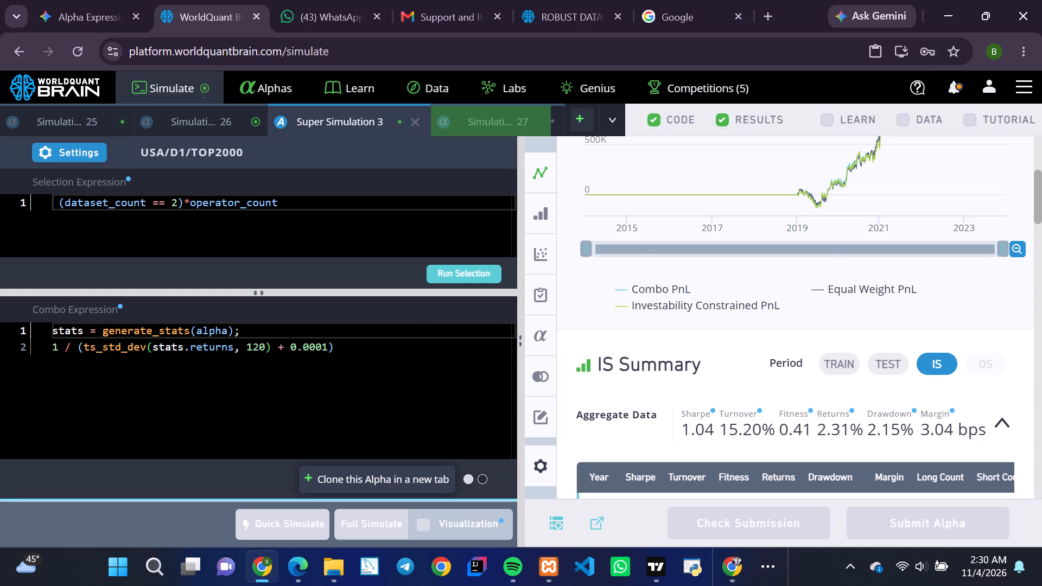
# Set the combo neutralization of Super Simulation 3 to Subindustry and apply the settings.
pyautogui.click(70, 151)
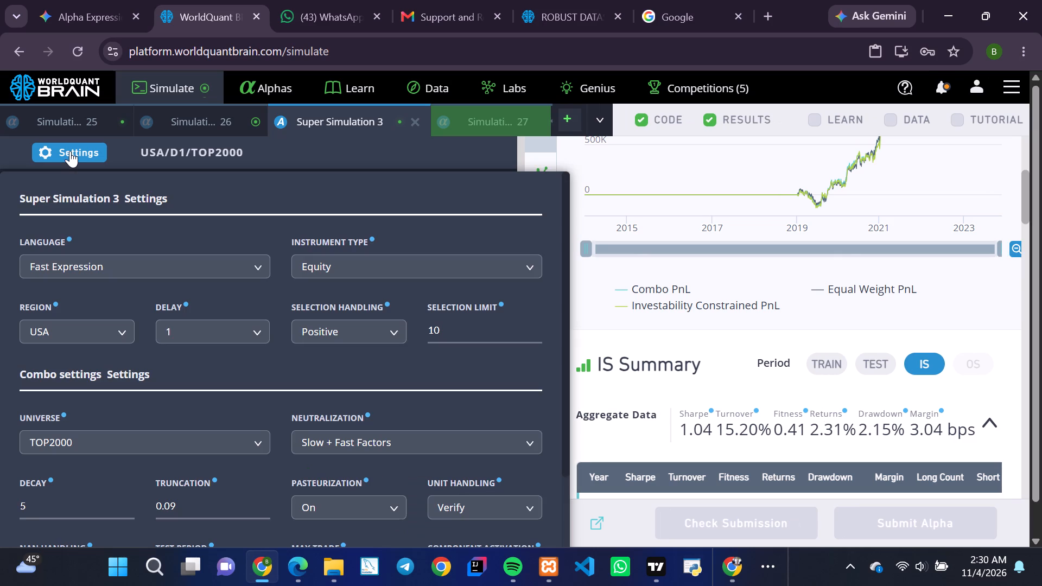
pyautogui.scroll(-1, 252, 371)
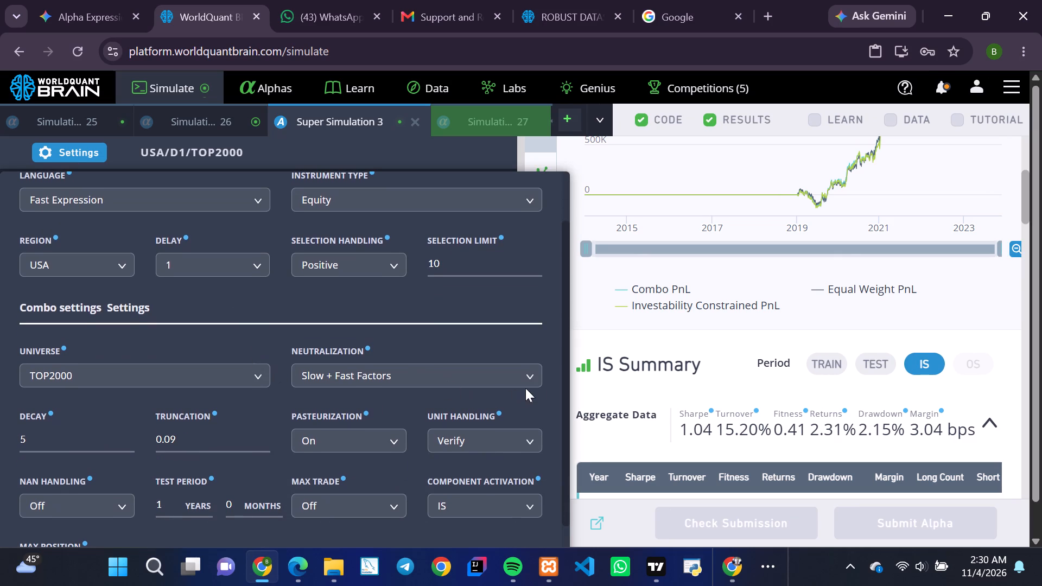
pyautogui.click(530, 377)
pyautogui.scroll(-2, 392, 430)
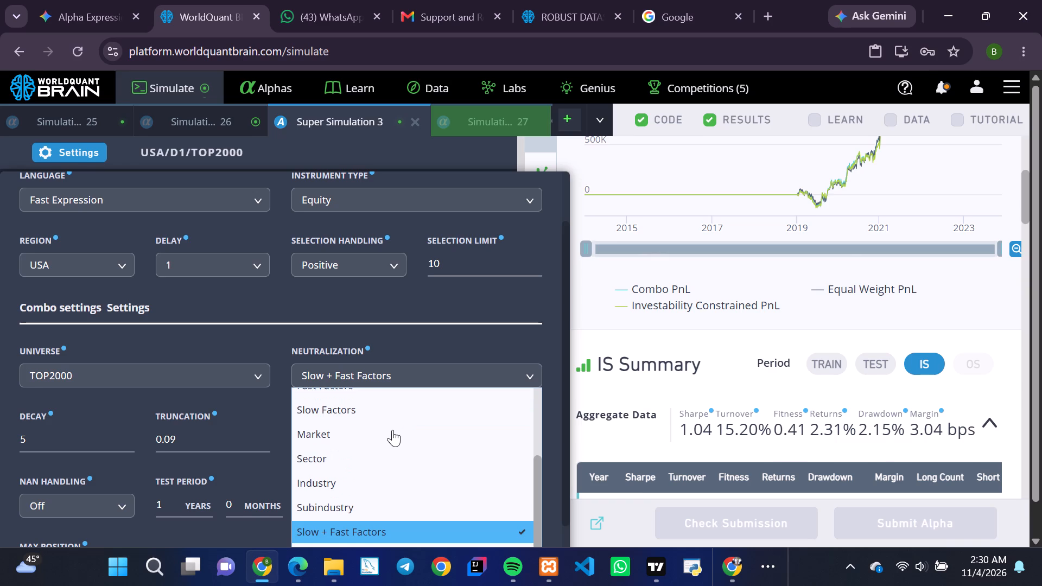
pyautogui.click(339, 502)
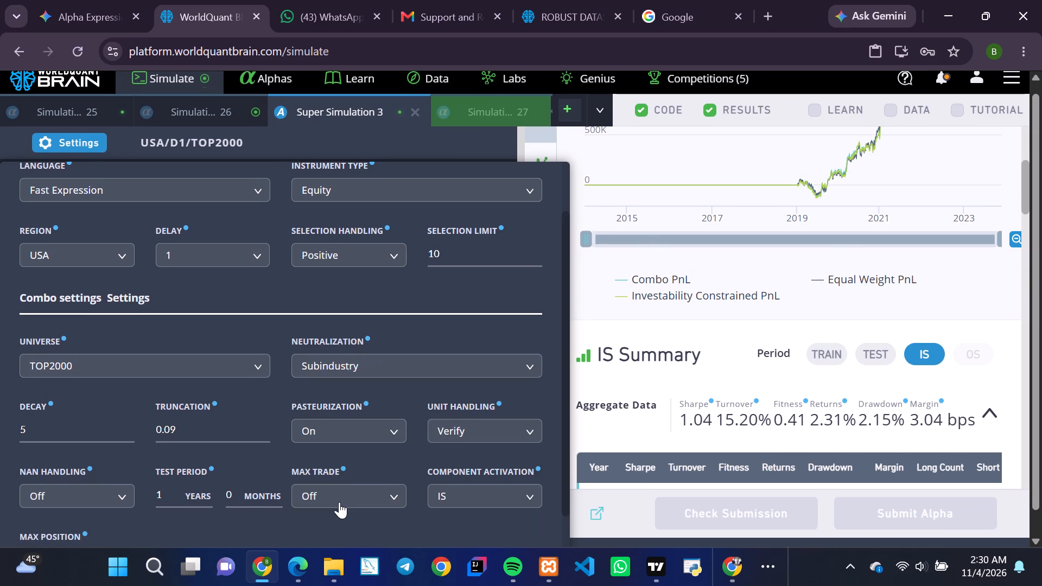
pyautogui.scroll(-2, 339, 502)
pyautogui.click(429, 526)
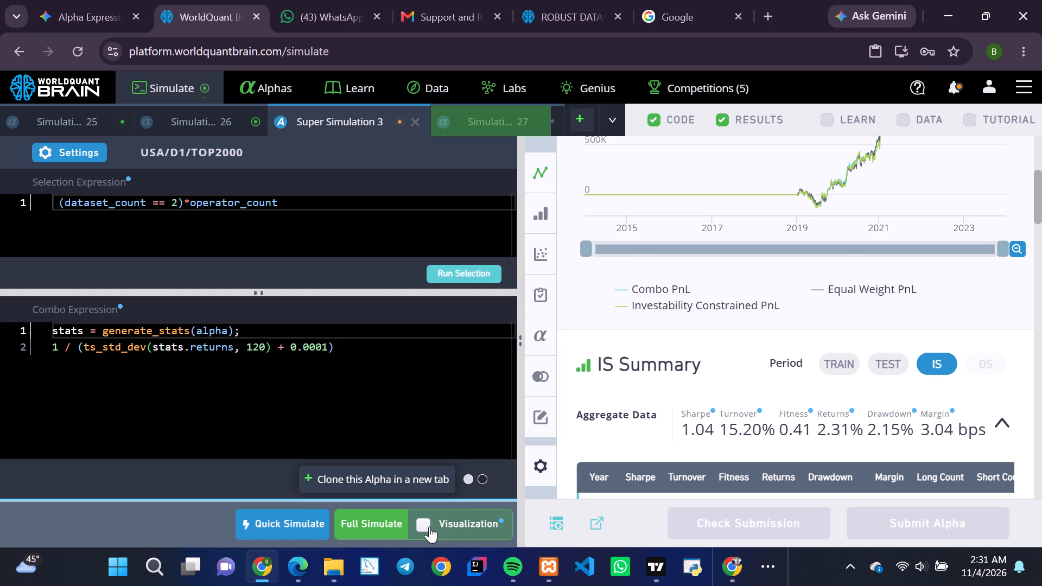
# Start a full simulation of Super Simulation 3 with the Subindustry neutralization.
pyautogui.click(372, 527)
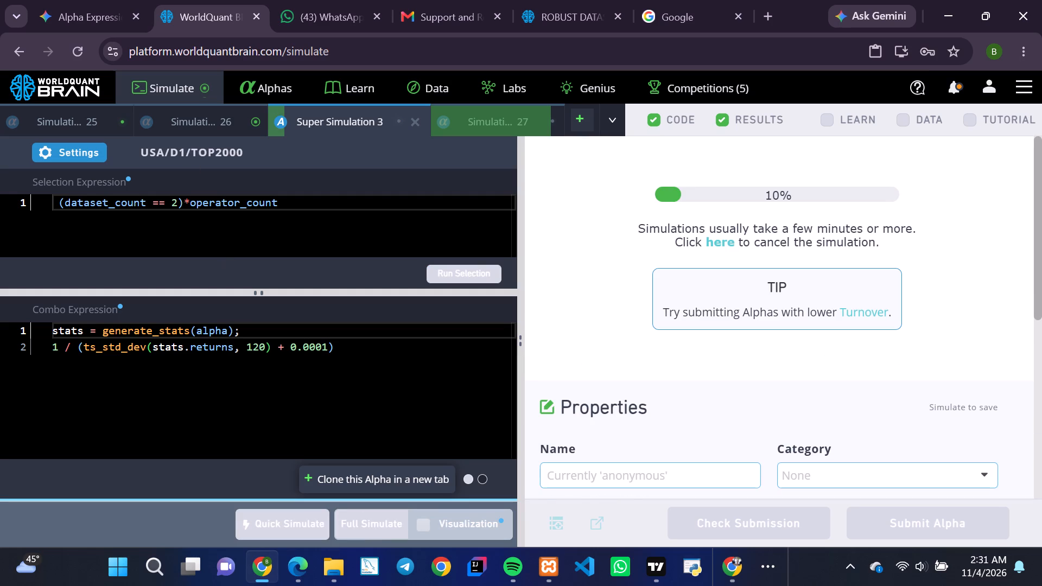
# Review Simulation 26's chart and IS Summary, then expand the warnings in its IS Testing Status.
pyautogui.click(195, 116)
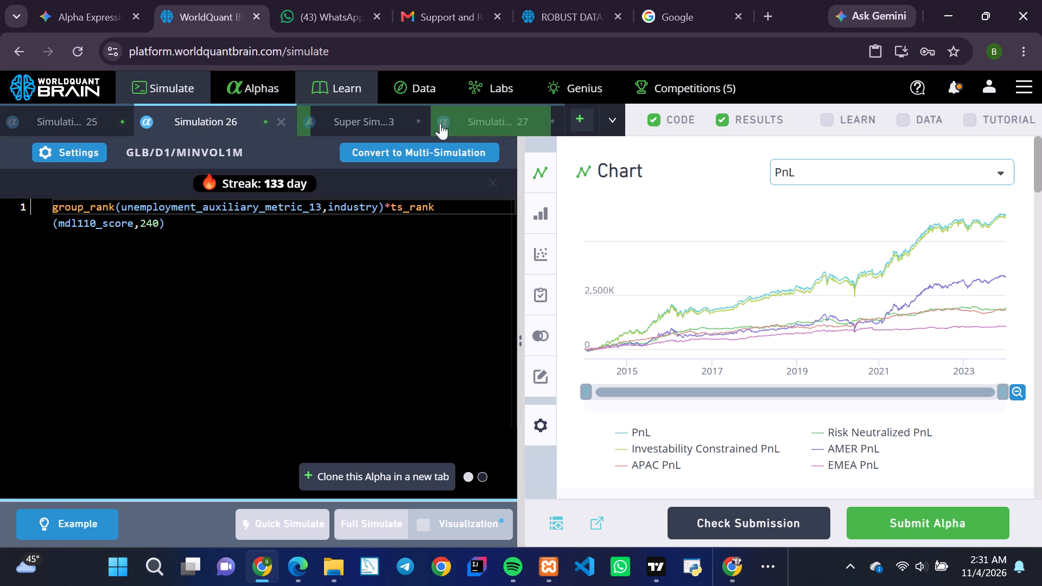
pyautogui.scroll(-2, 668, 290)
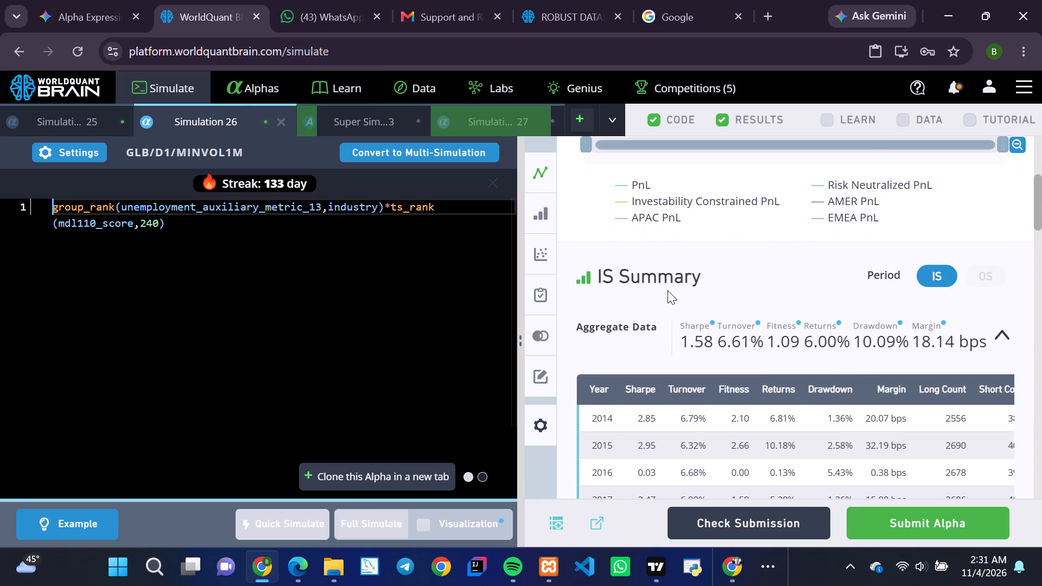
pyautogui.scroll(-1, 730, 365)
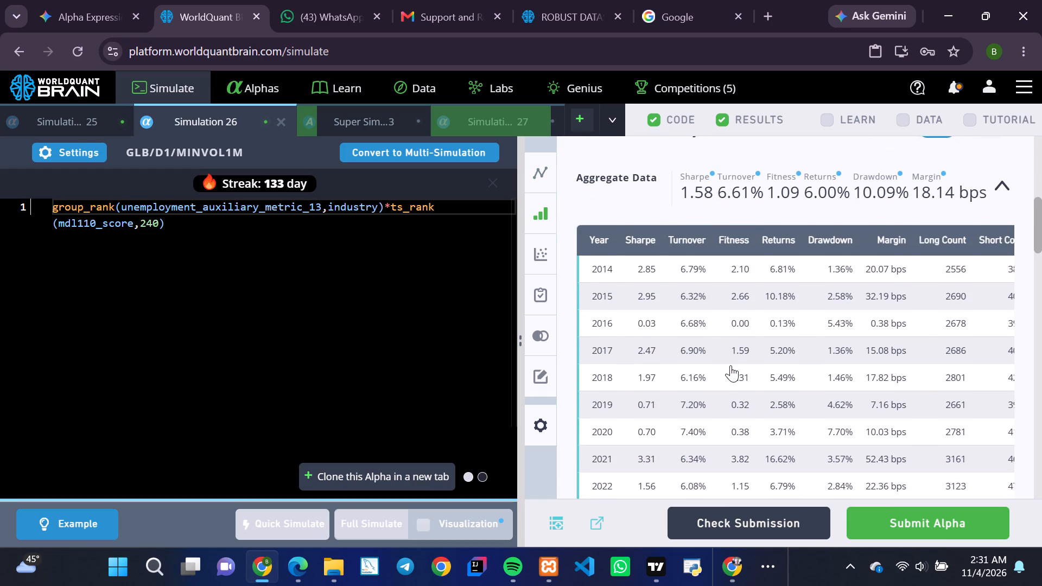
pyautogui.scroll(-9, 730, 365)
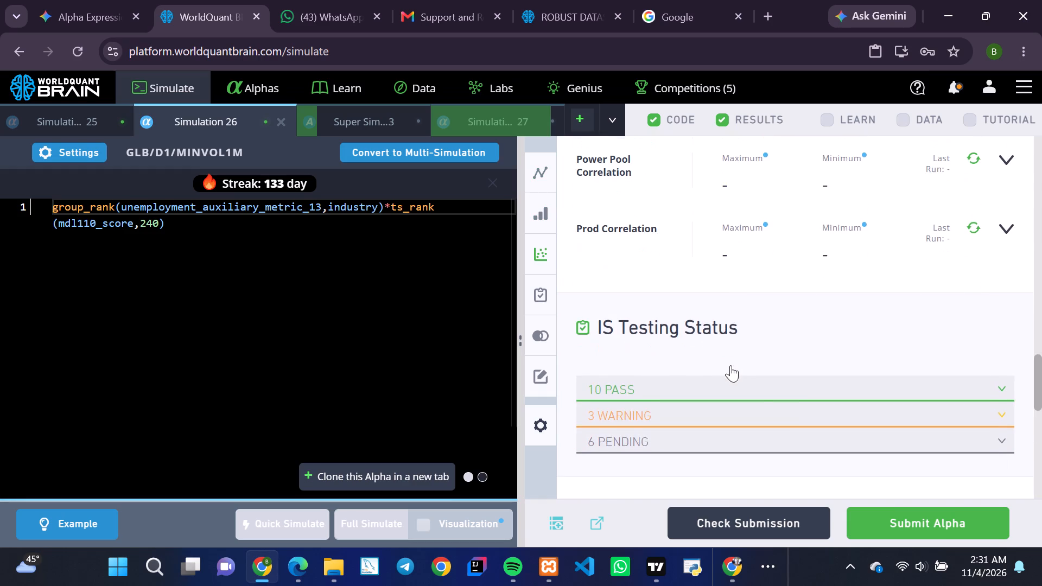
pyautogui.click(681, 402)
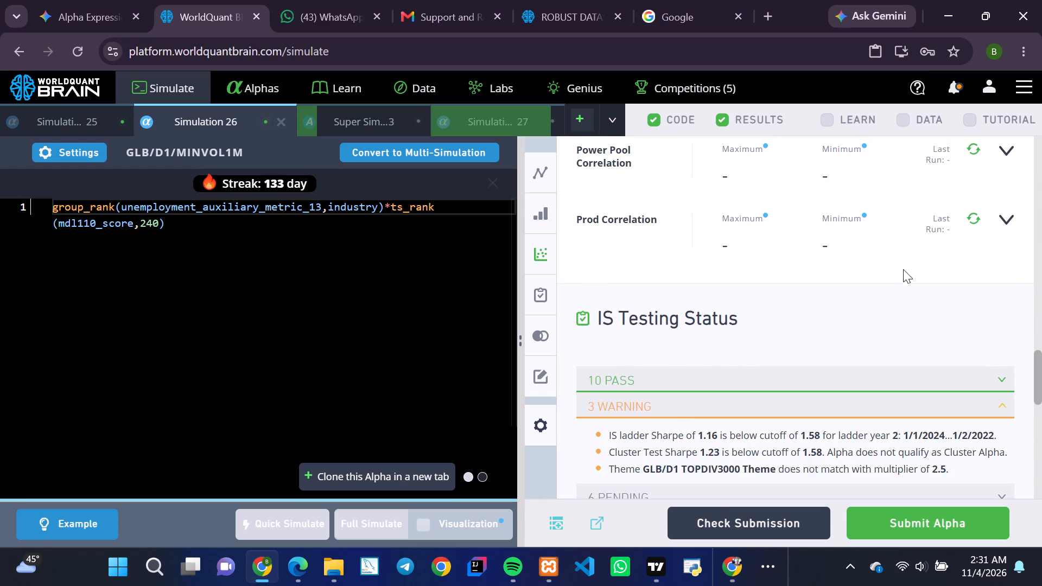
# Run the Prod Correlation and Power Pool Correlation checks for Simulation 26.
pyautogui.click(974, 212)
pyautogui.click(970, 151)
pyautogui.click(970, 216)
# Expand the Performance Comparison of Simulation 26, then return to its Correlation section to read the results.
pyautogui.scroll(-3, 933, 279)
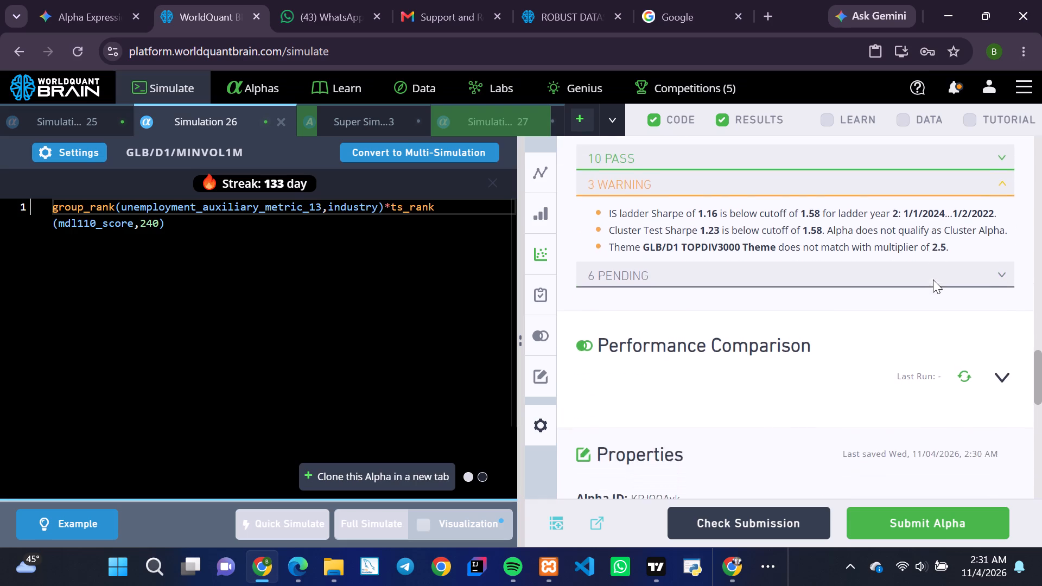
pyautogui.scroll(-1, 933, 279)
pyautogui.click(998, 292)
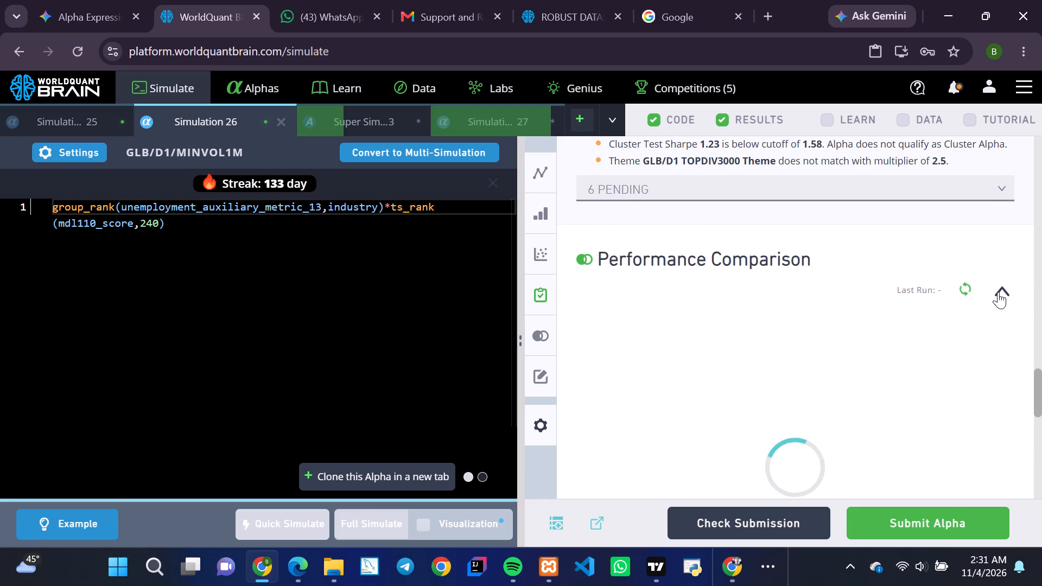
pyautogui.scroll(1, 884, 298)
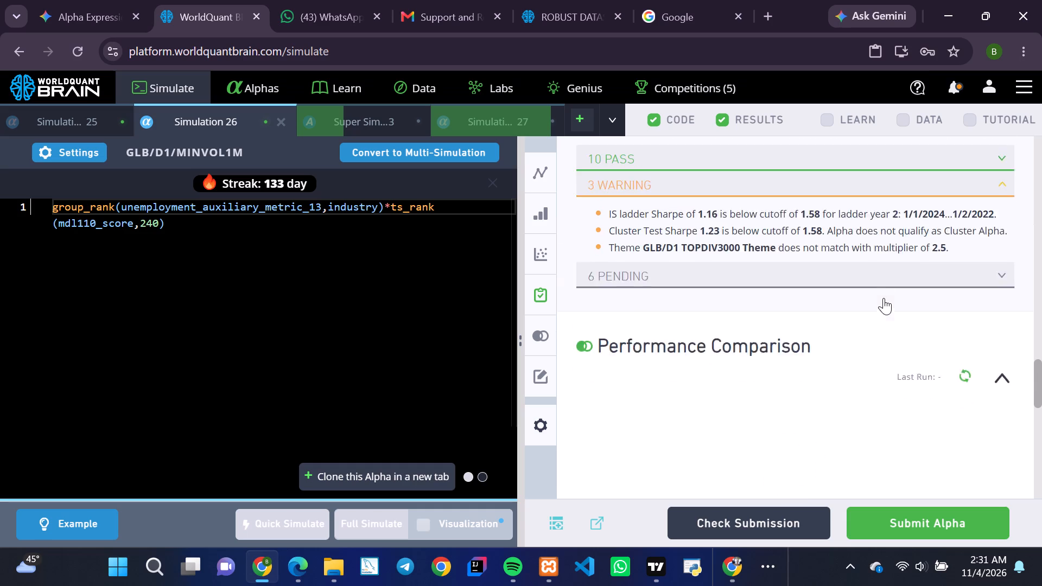
pyautogui.scroll(2, 884, 298)
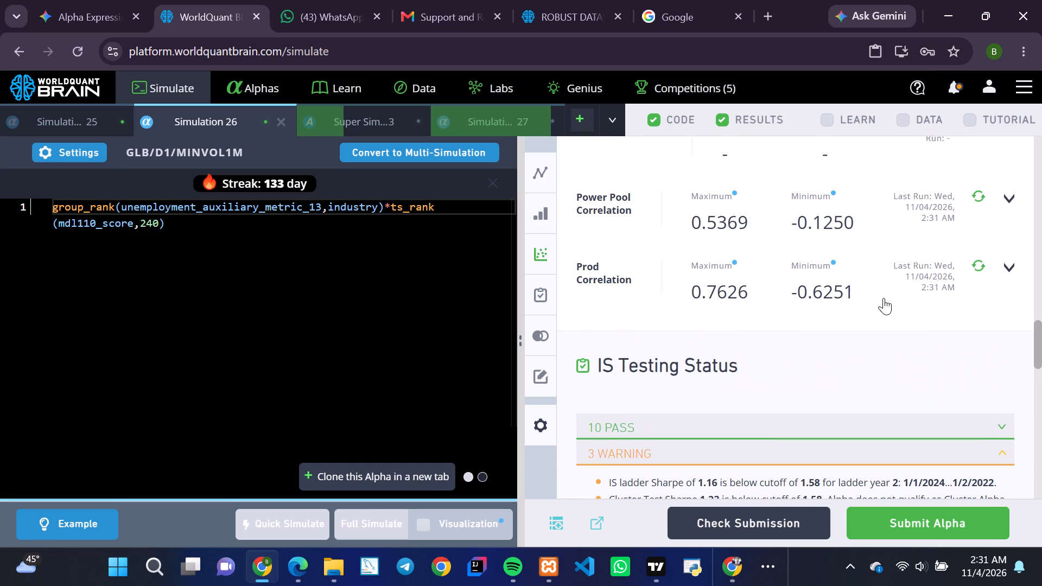
# Set the neutralization of Simulation 26 to Slow + Fast Factors and apply the settings.
pyautogui.click(86, 154)
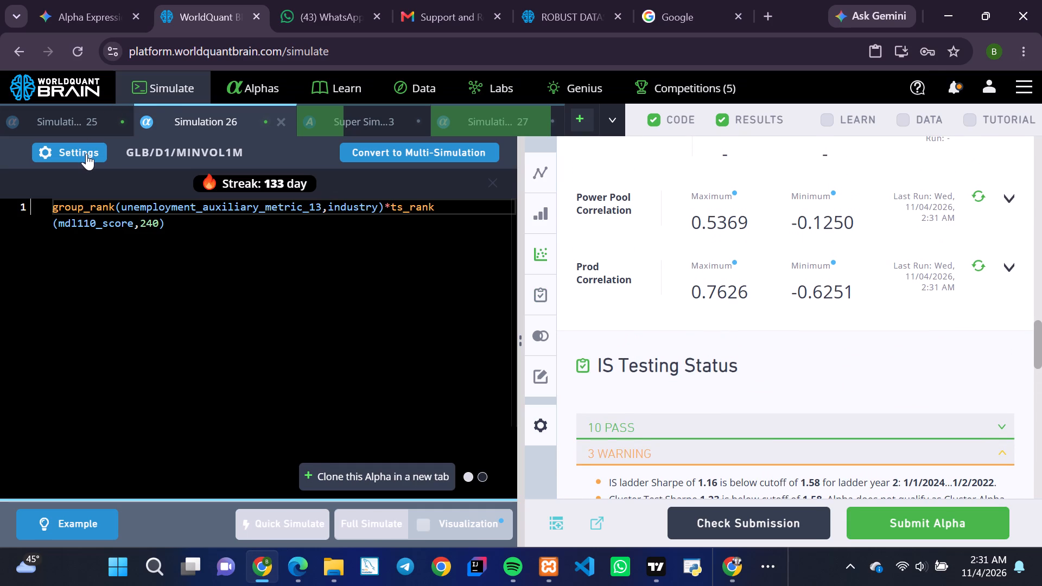
pyautogui.click(258, 390)
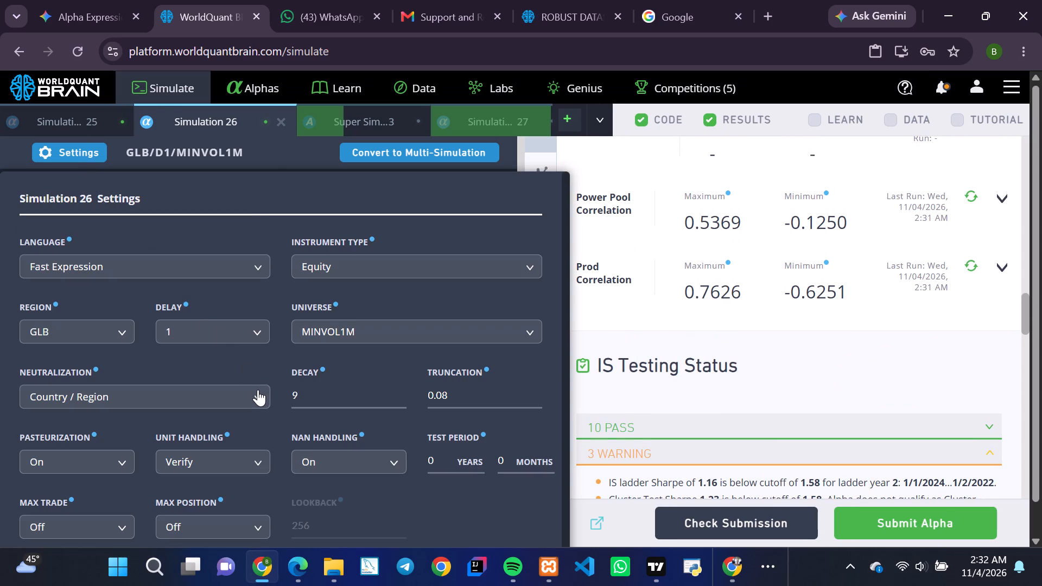
pyautogui.scroll(-2, 109, 183)
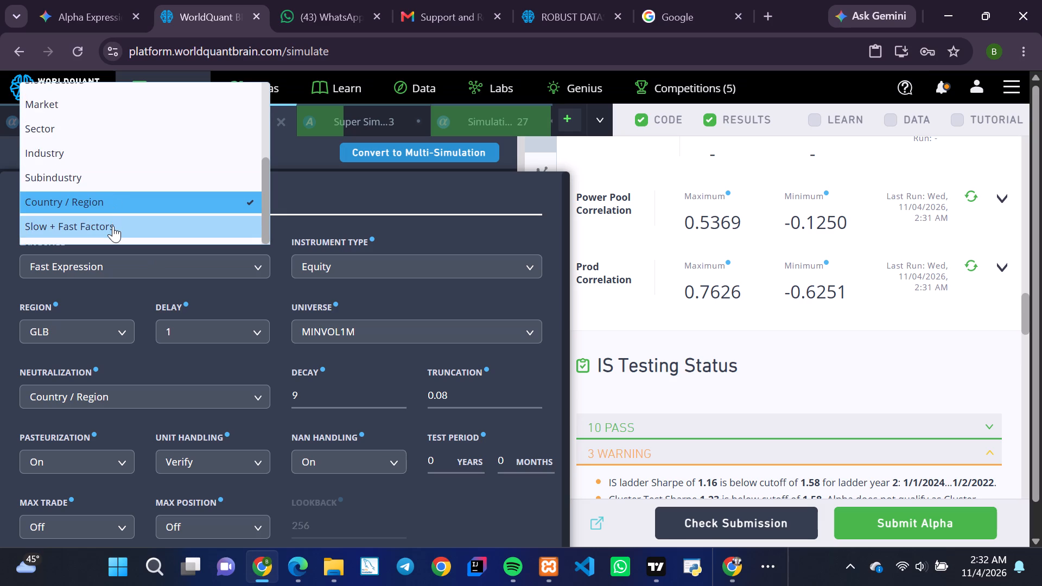
pyautogui.click(113, 226)
pyautogui.scroll(-2, 200, 348)
pyautogui.scroll(-1, 320, 479)
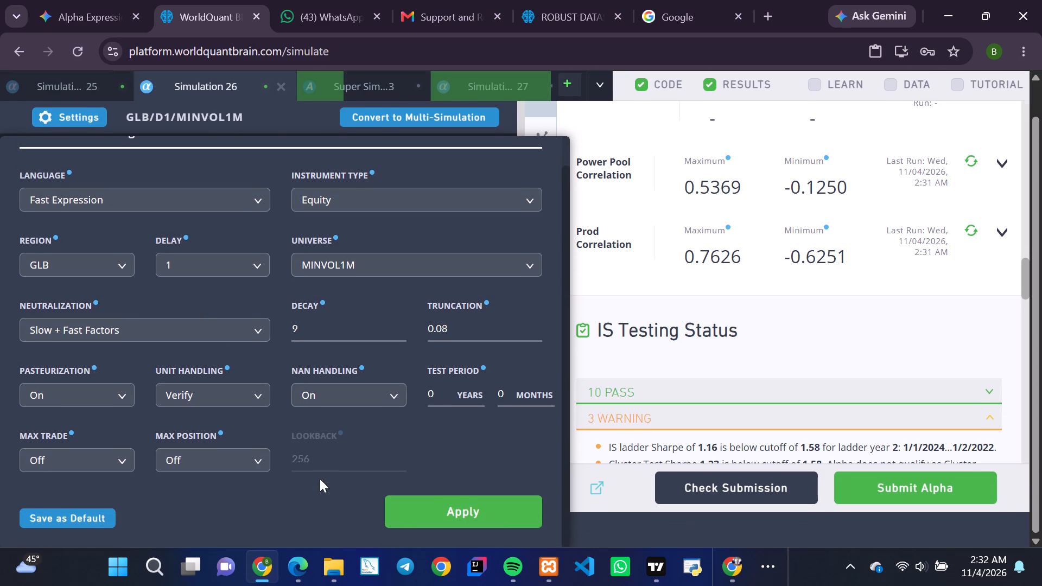
pyautogui.click(423, 520)
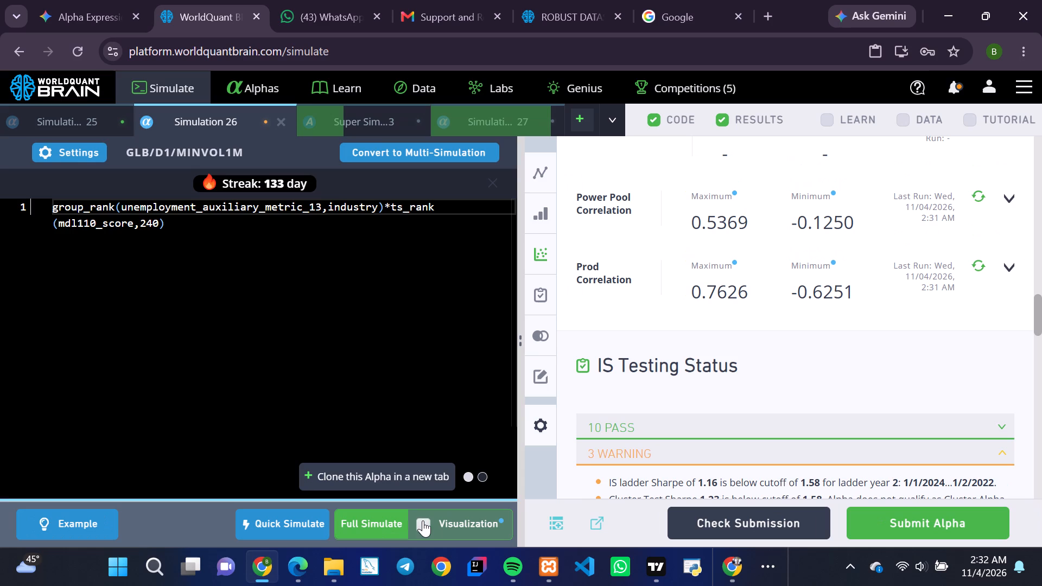
# Start a full simulation of Simulation 26 with the Slow + Fast Factors neutralization.
pyautogui.click(374, 520)
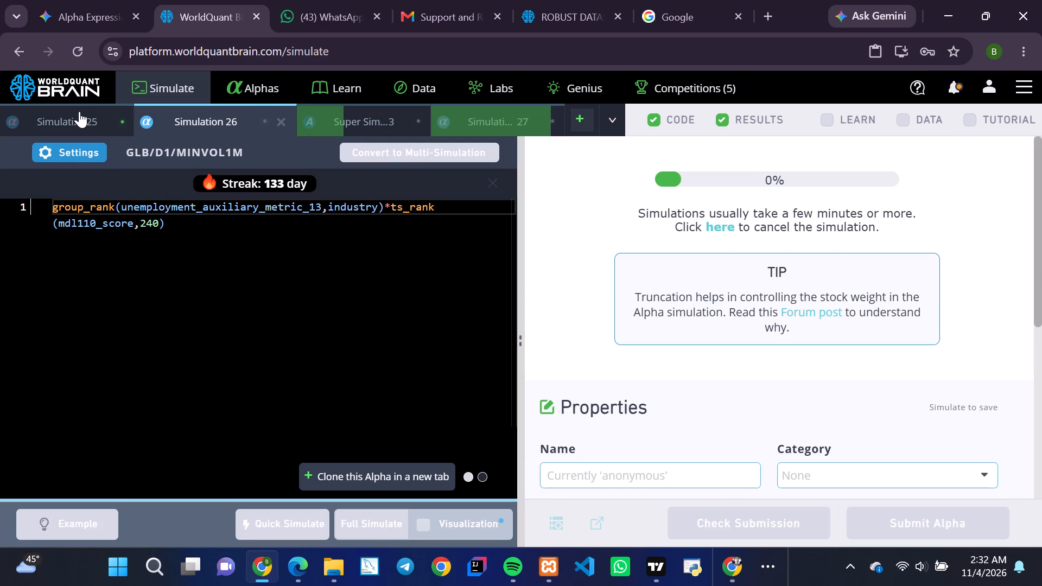
# Open the results of Simulation 25 and review its IS Summary for the IS period.
pyautogui.click(65, 126)
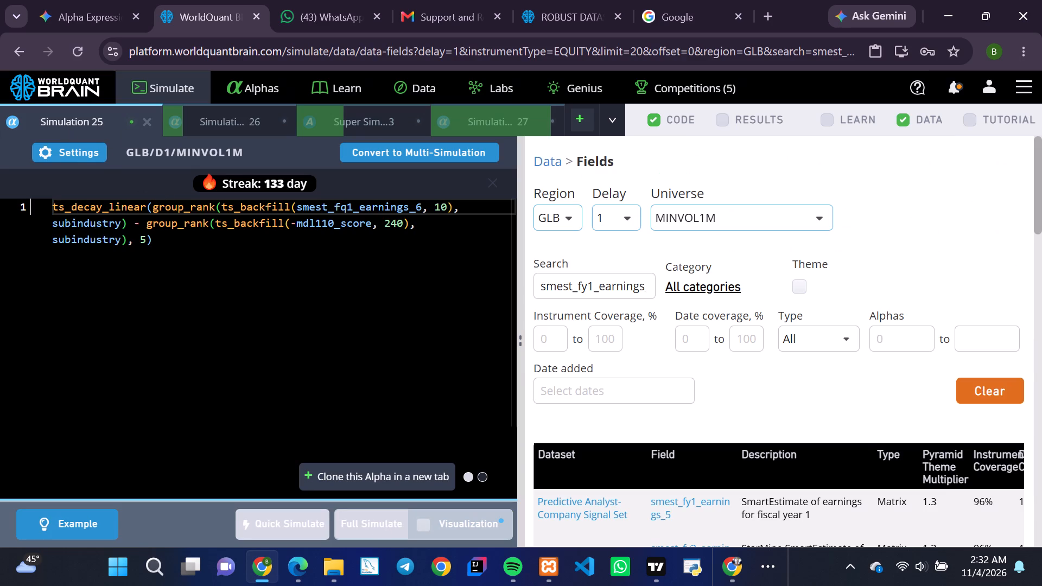
pyautogui.click(723, 118)
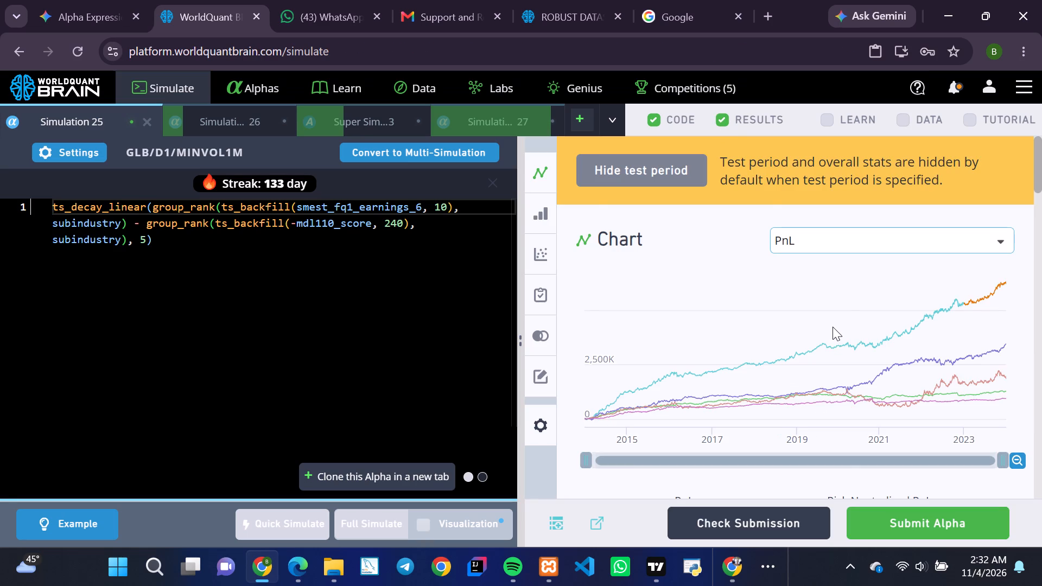
pyautogui.scroll(-2, 833, 327)
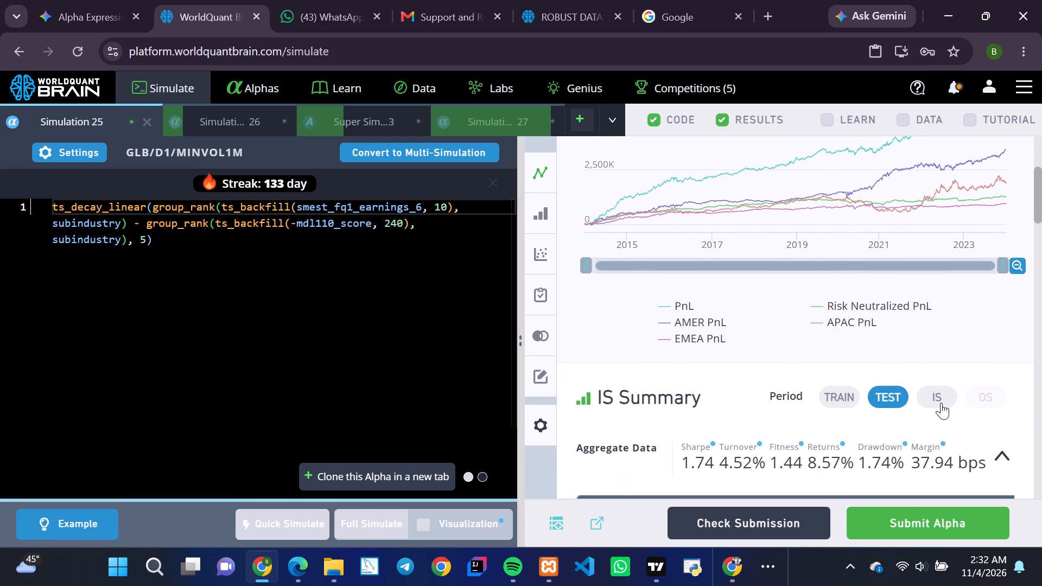
pyautogui.click(941, 402)
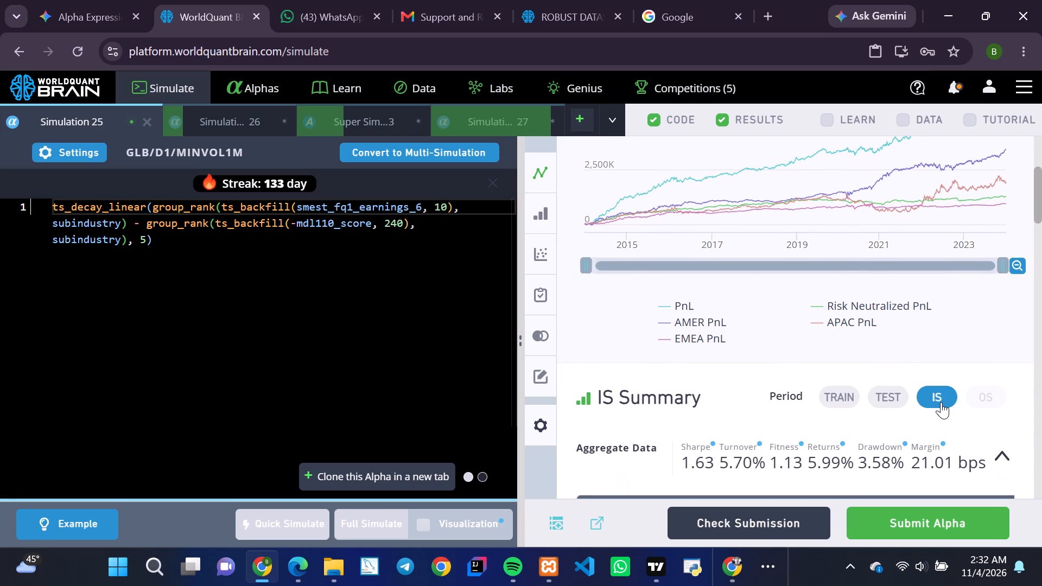
pyautogui.scroll(-2, 941, 402)
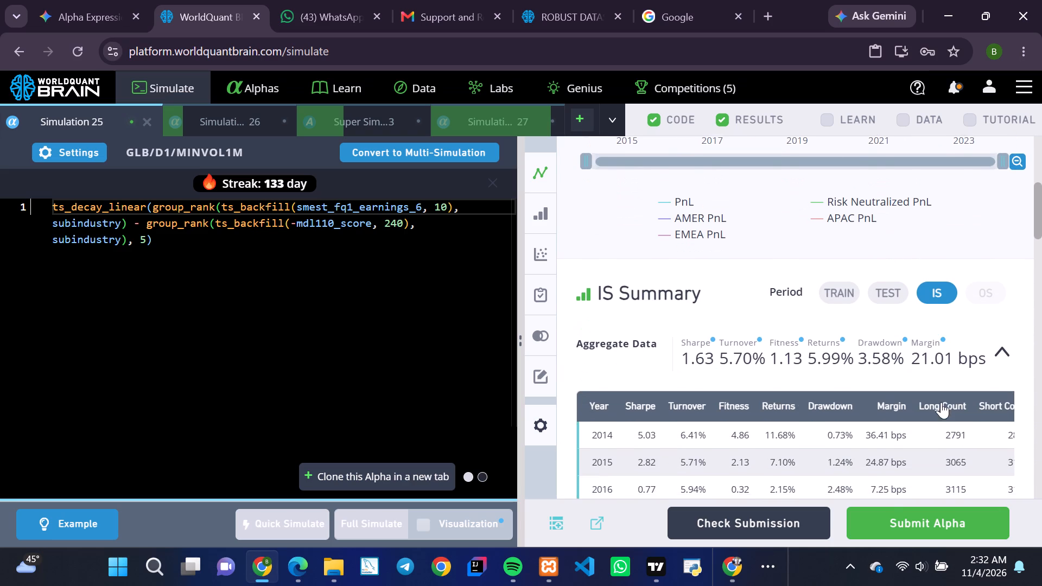
# Expand the warnings in the IS Testing Status of Simulation 25 and read them.
pyautogui.scroll(-6, 941, 402)
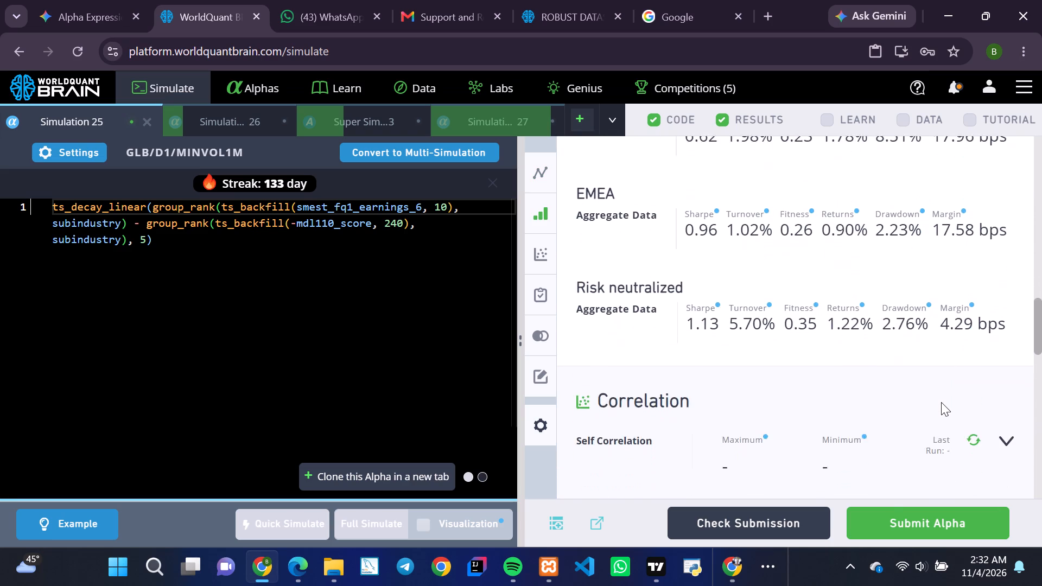
pyautogui.scroll(-2, 941, 402)
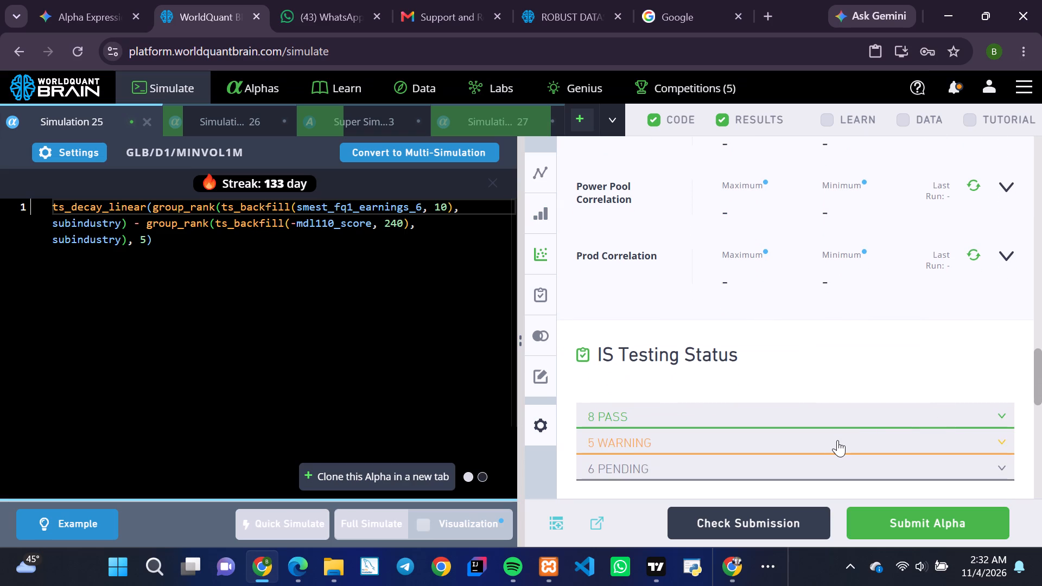
pyautogui.click(837, 440)
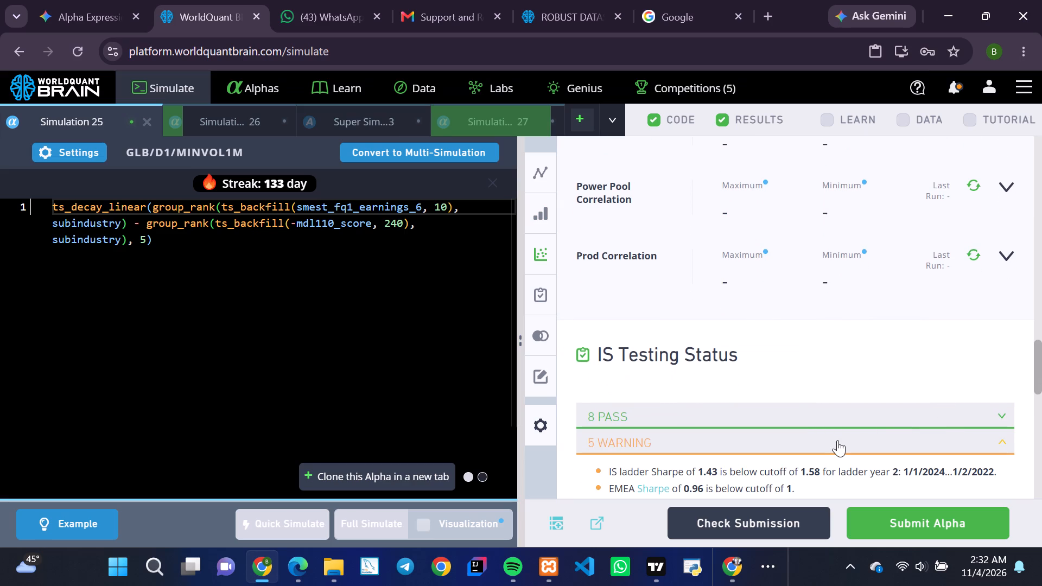
pyautogui.scroll(-1, 837, 440)
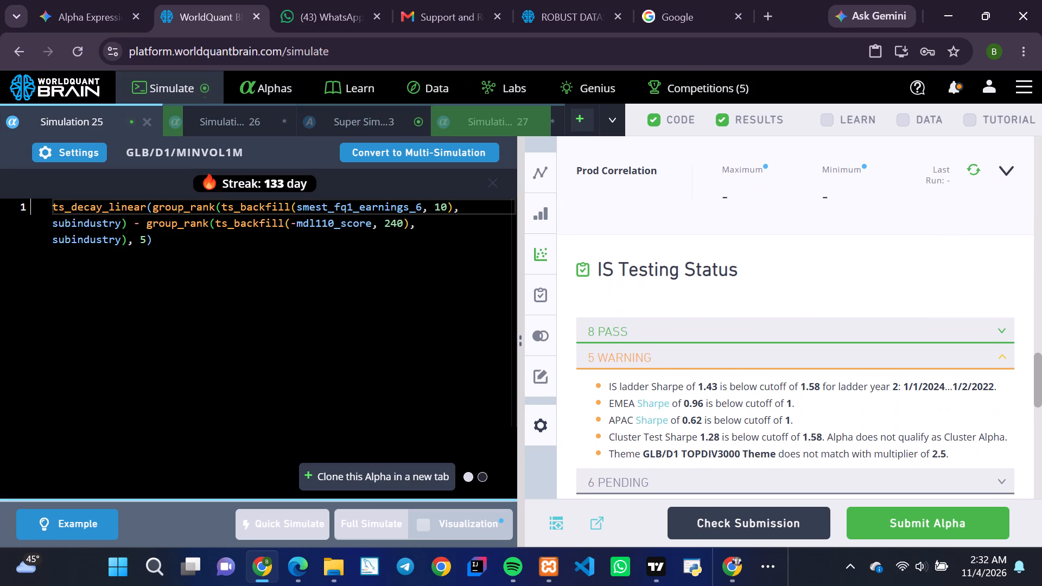
# Set the neutralization of Simulation 25 to Sector and apply the settings.
pyautogui.click(71, 144)
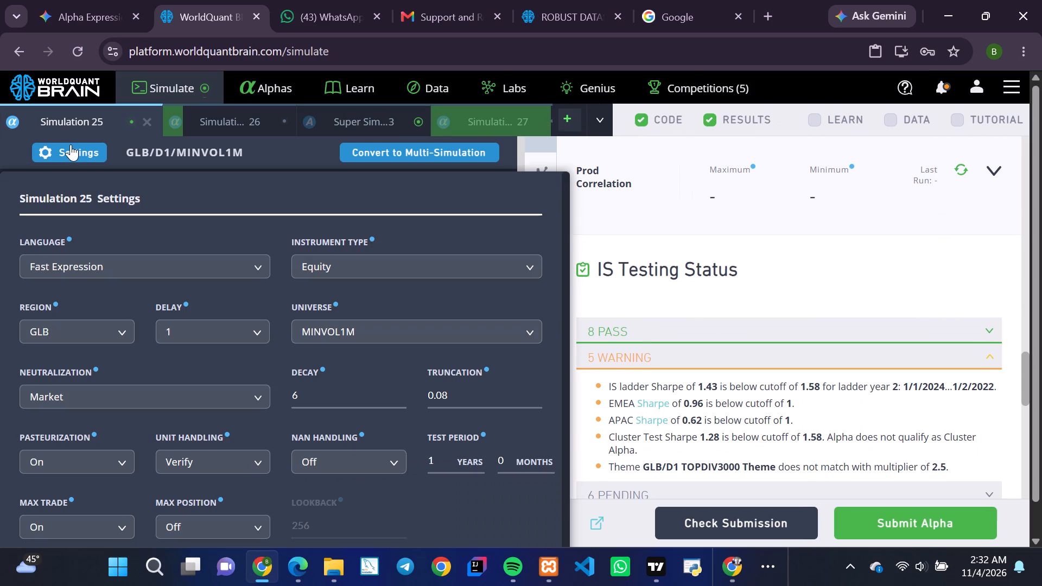
pyautogui.scroll(-1, 231, 314)
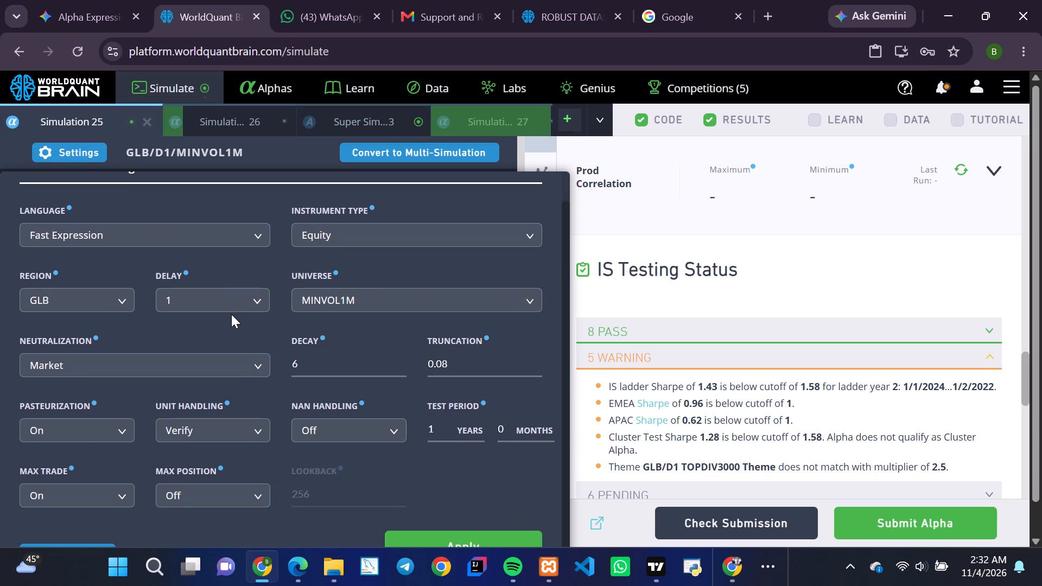
pyautogui.click(253, 364)
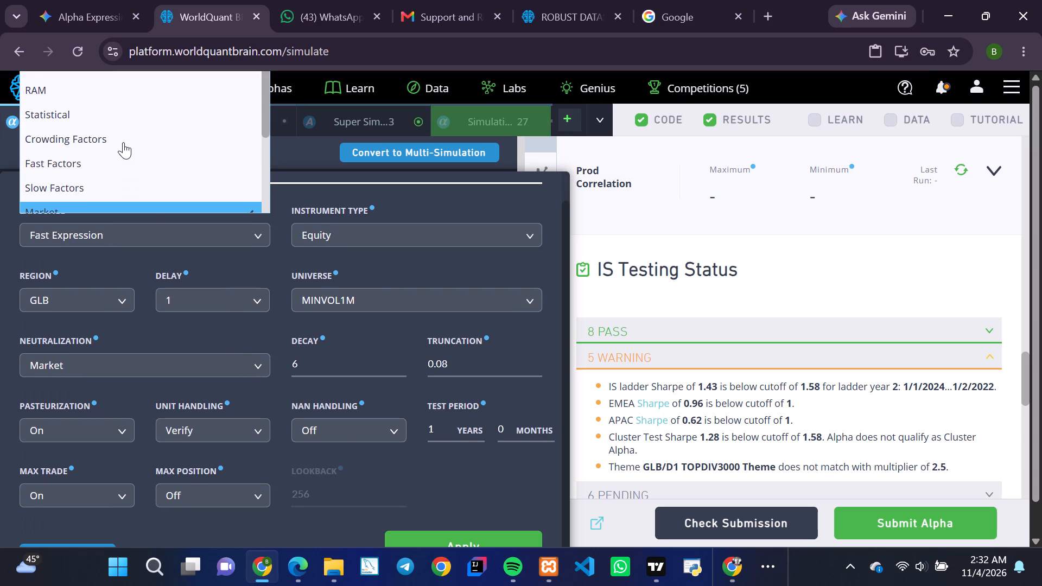
pyautogui.scroll(-1, 123, 142)
pyautogui.click(93, 133)
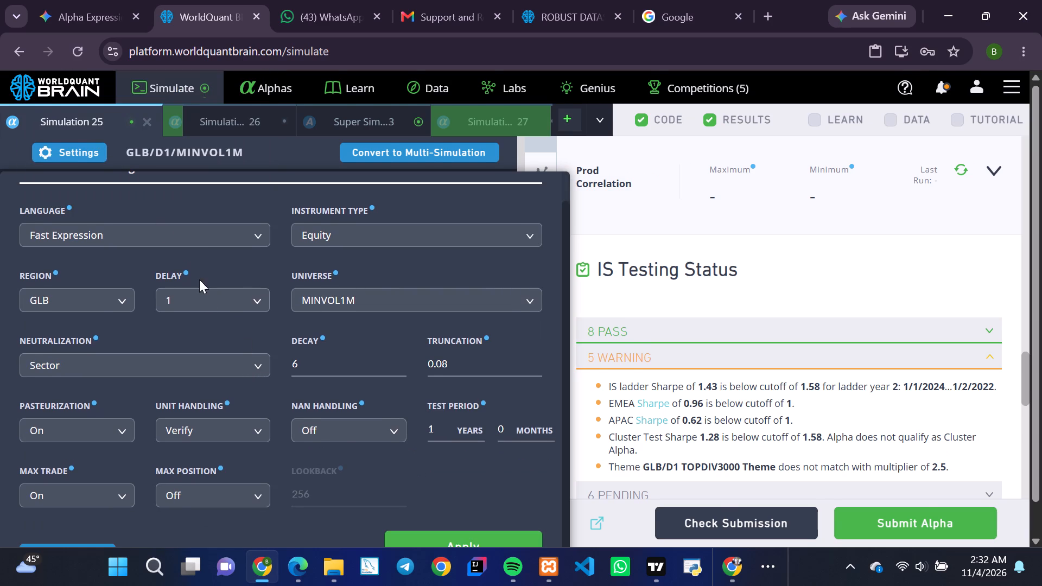
pyautogui.scroll(-2, 208, 294)
pyautogui.click(417, 507)
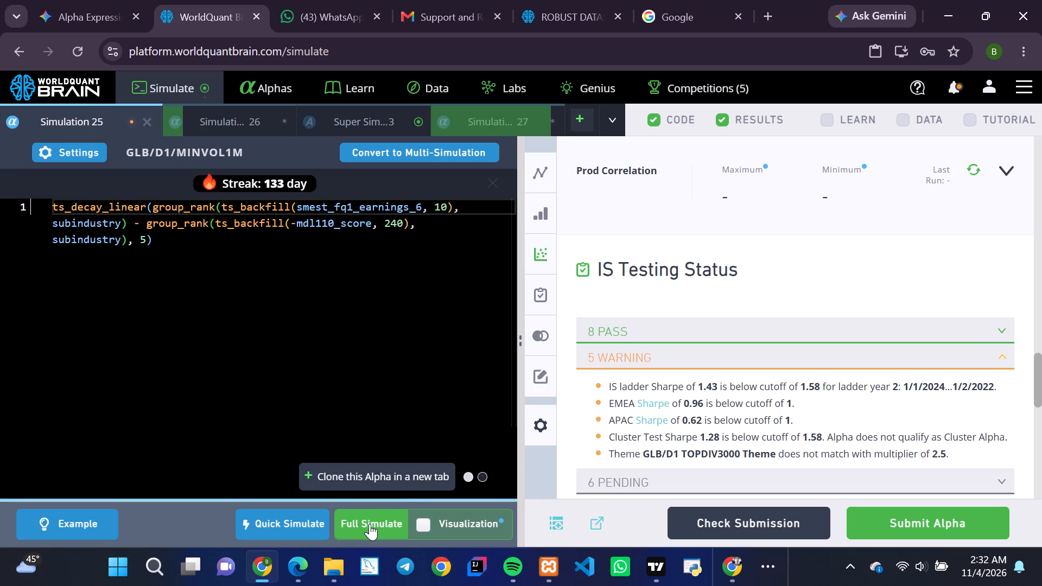
# Start a full simulation of Simulation 25 with the Sector neutralization.
pyautogui.click(370, 524)
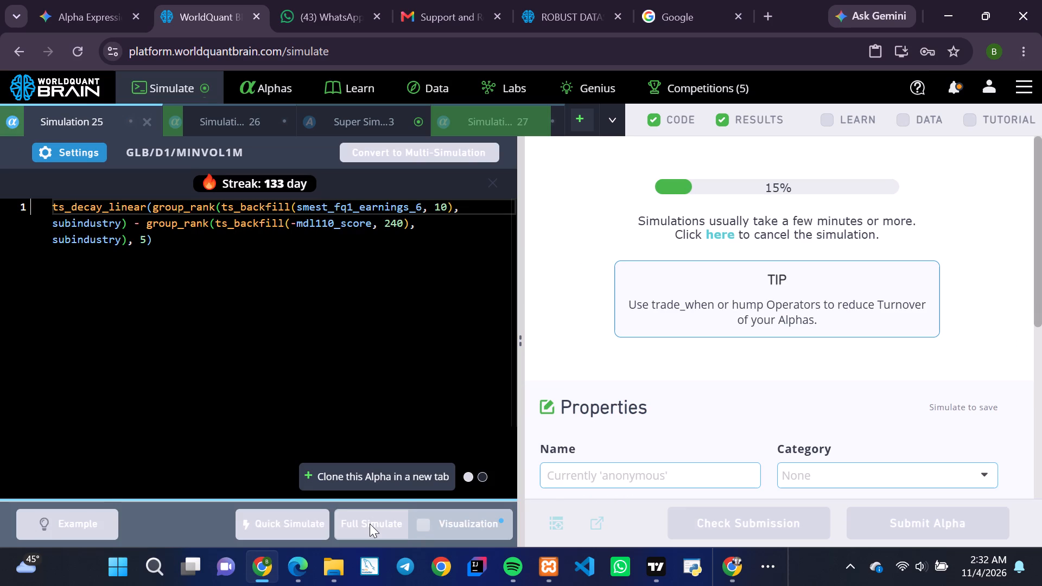
# Show the test period for Super Simulation 3 and review its IS Summary for the IS period.
pyautogui.click(384, 124)
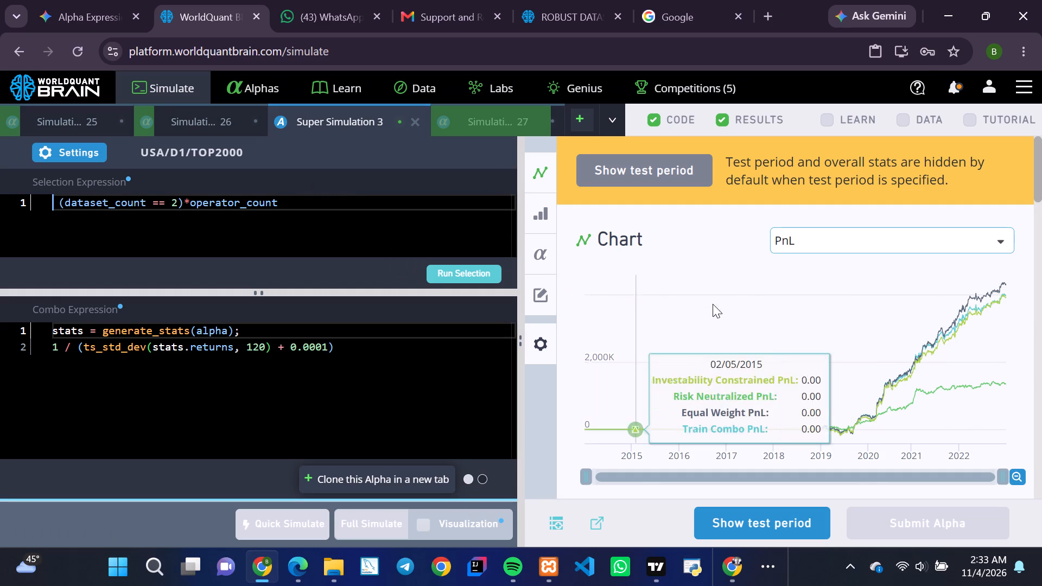
pyautogui.click(744, 523)
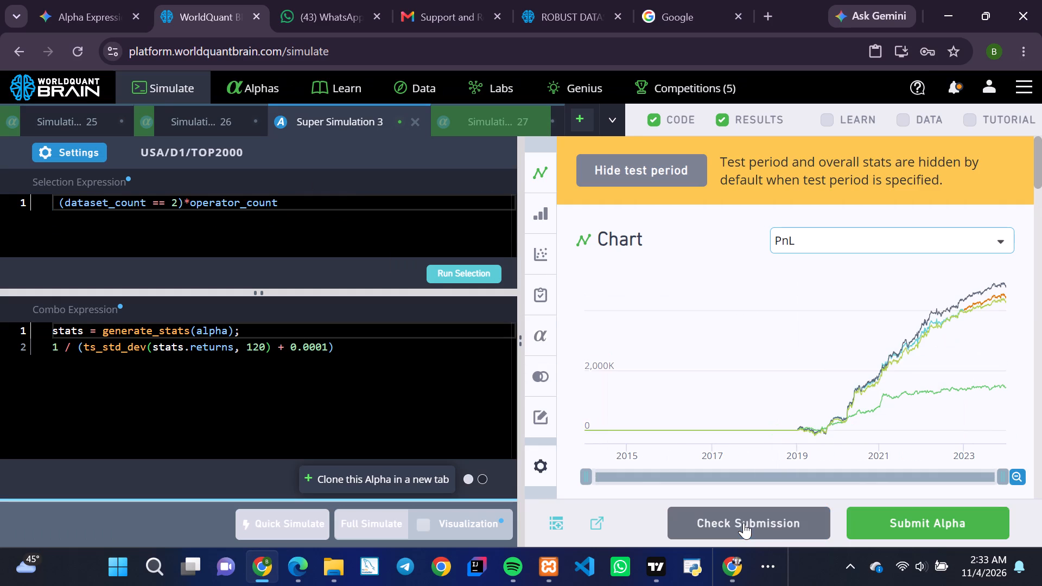
pyautogui.scroll(-2, 828, 372)
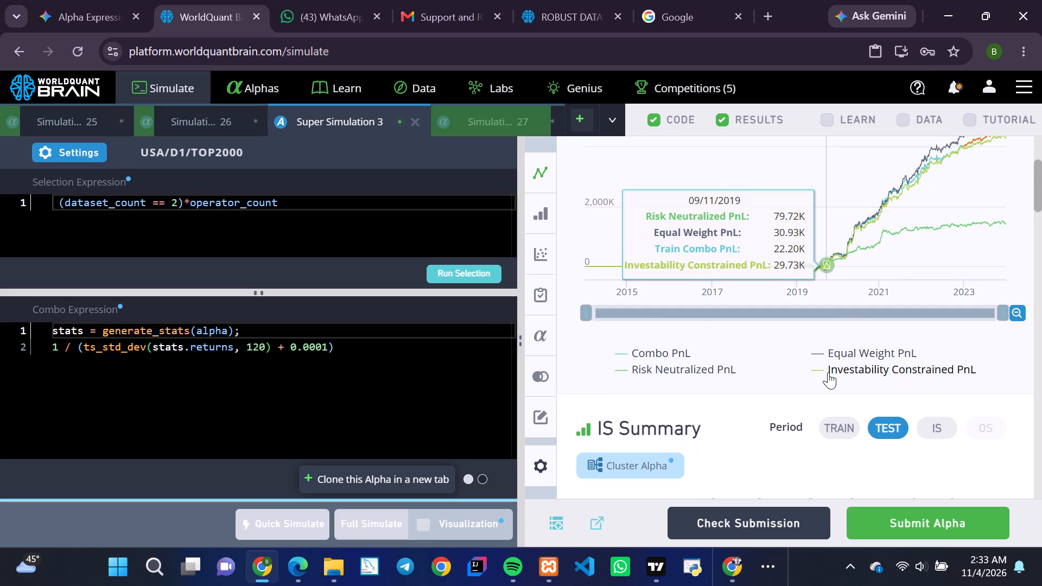
pyautogui.click(929, 423)
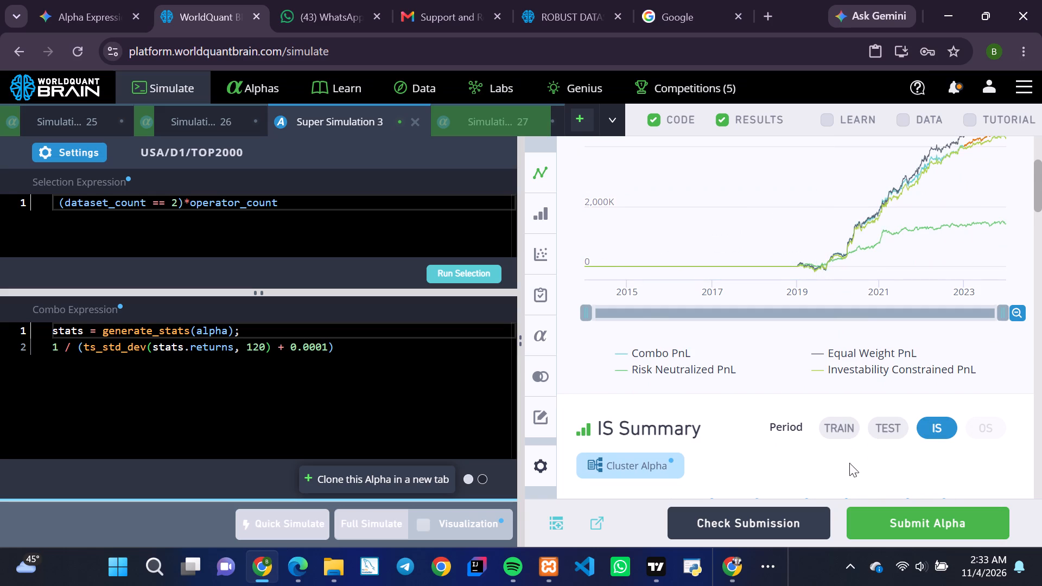
pyautogui.scroll(-4, 841, 465)
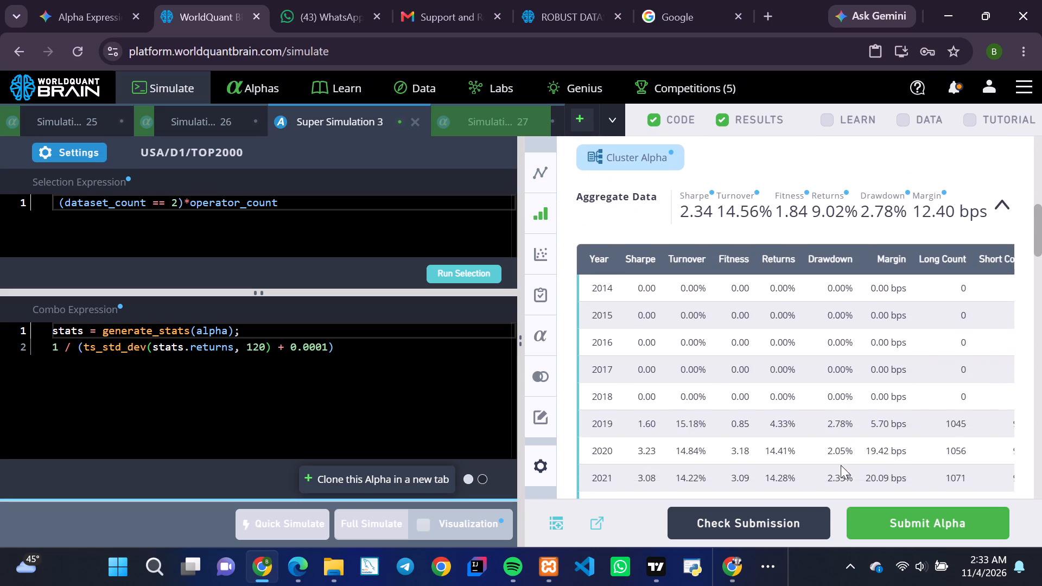
# Run the Prod Correlation check for Super Simulation 3.
pyautogui.scroll(-5, 841, 465)
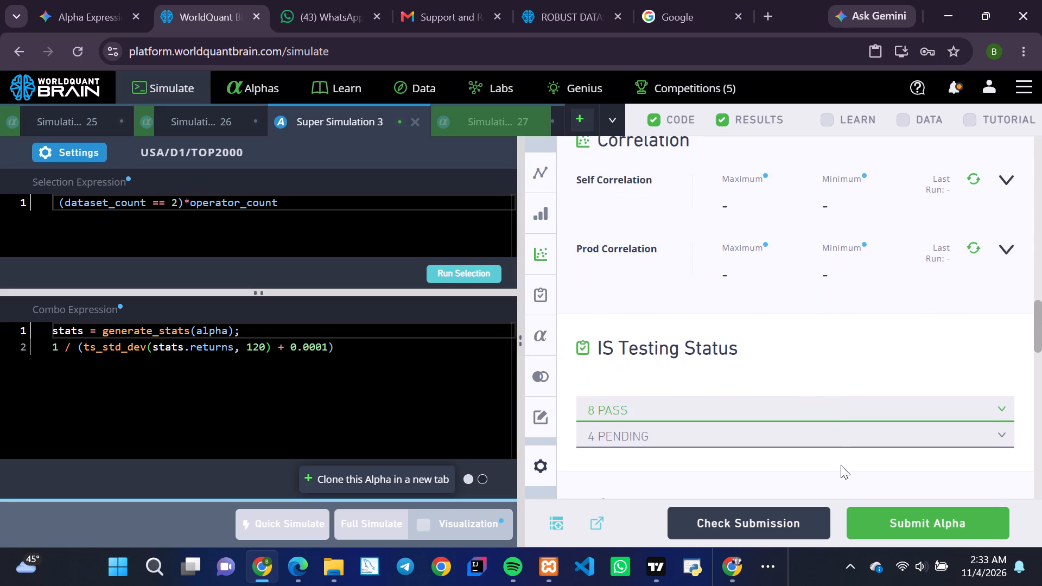
pyautogui.click(972, 243)
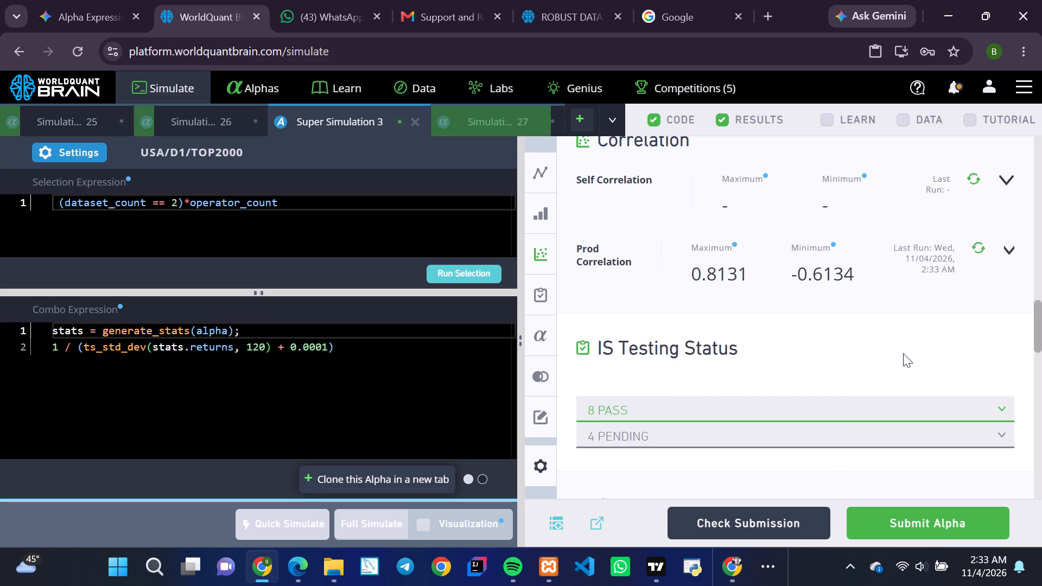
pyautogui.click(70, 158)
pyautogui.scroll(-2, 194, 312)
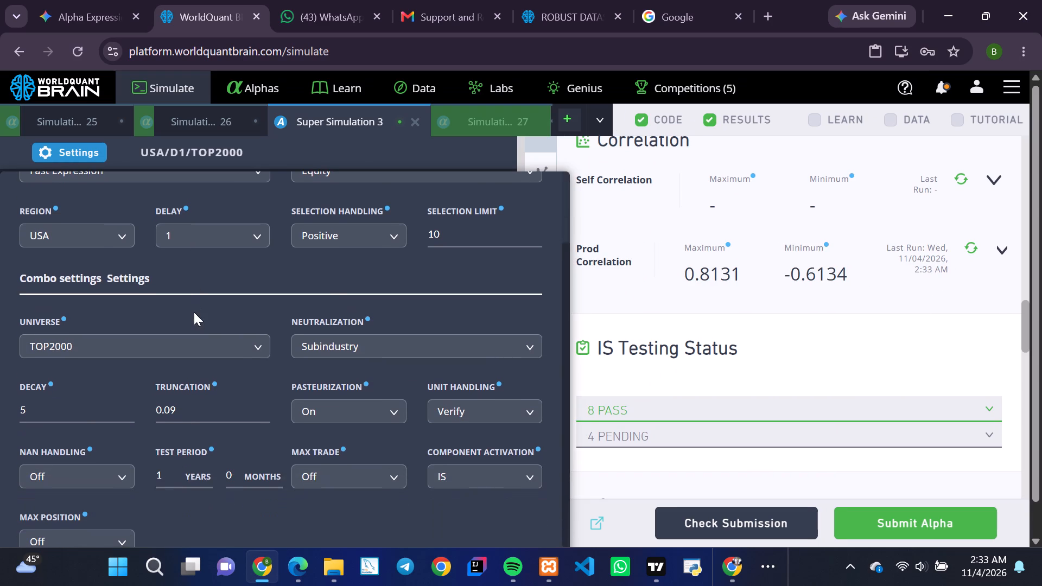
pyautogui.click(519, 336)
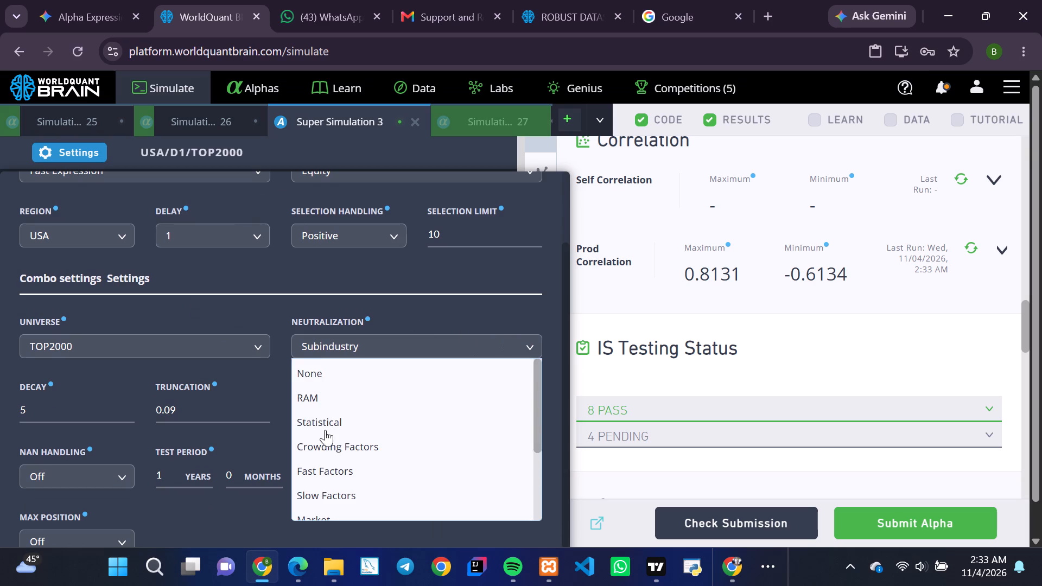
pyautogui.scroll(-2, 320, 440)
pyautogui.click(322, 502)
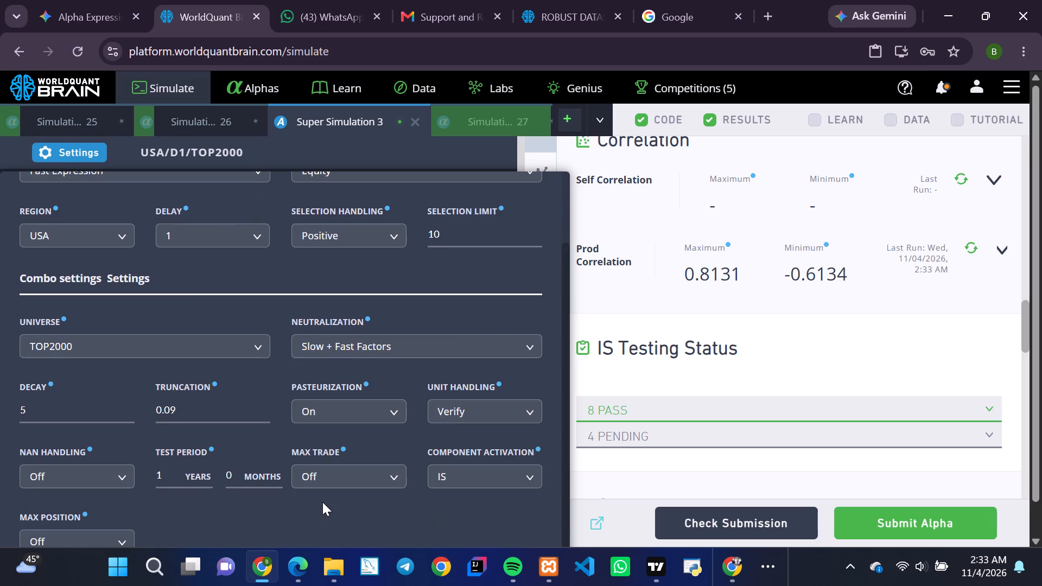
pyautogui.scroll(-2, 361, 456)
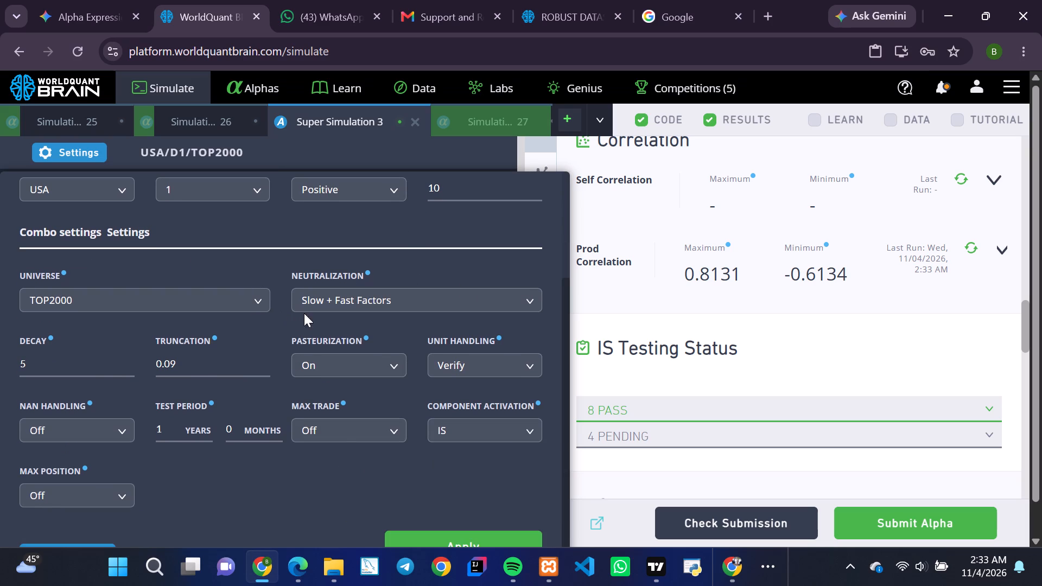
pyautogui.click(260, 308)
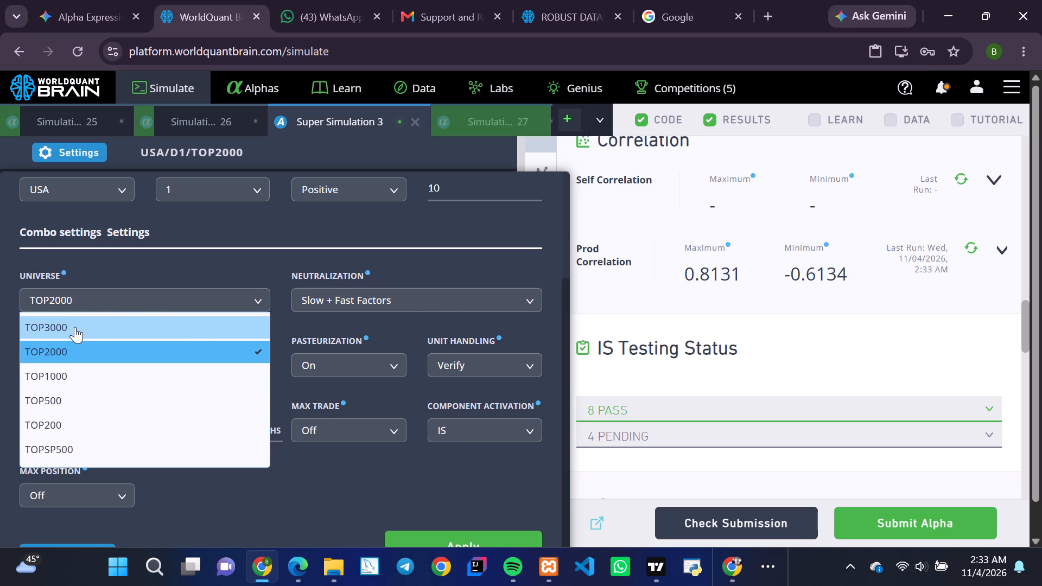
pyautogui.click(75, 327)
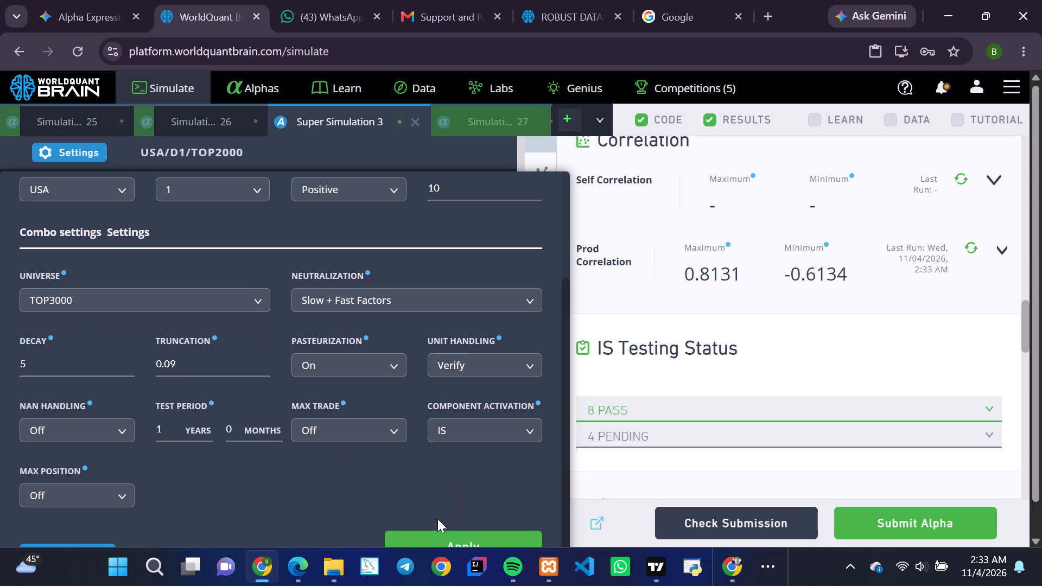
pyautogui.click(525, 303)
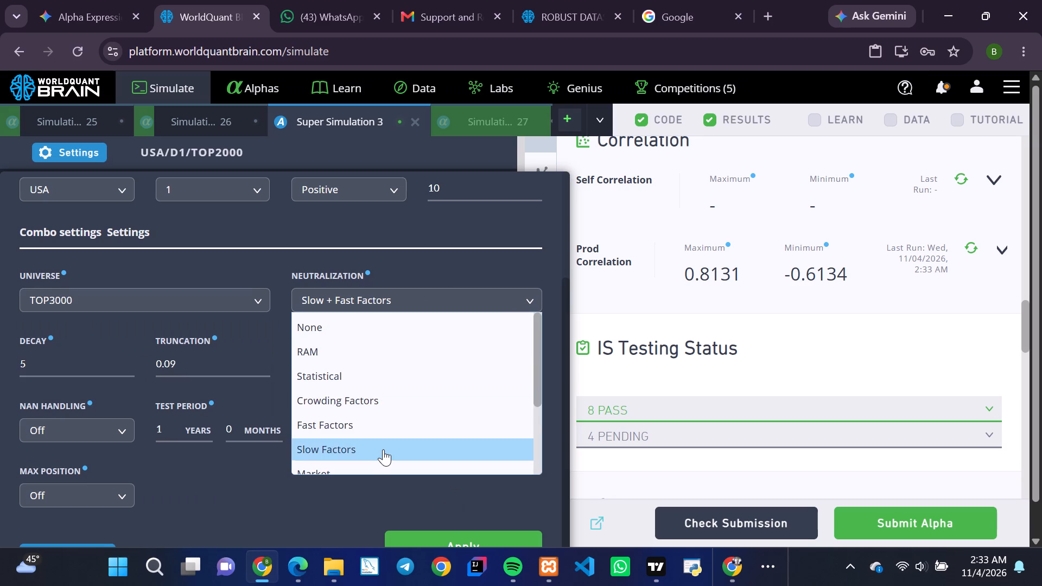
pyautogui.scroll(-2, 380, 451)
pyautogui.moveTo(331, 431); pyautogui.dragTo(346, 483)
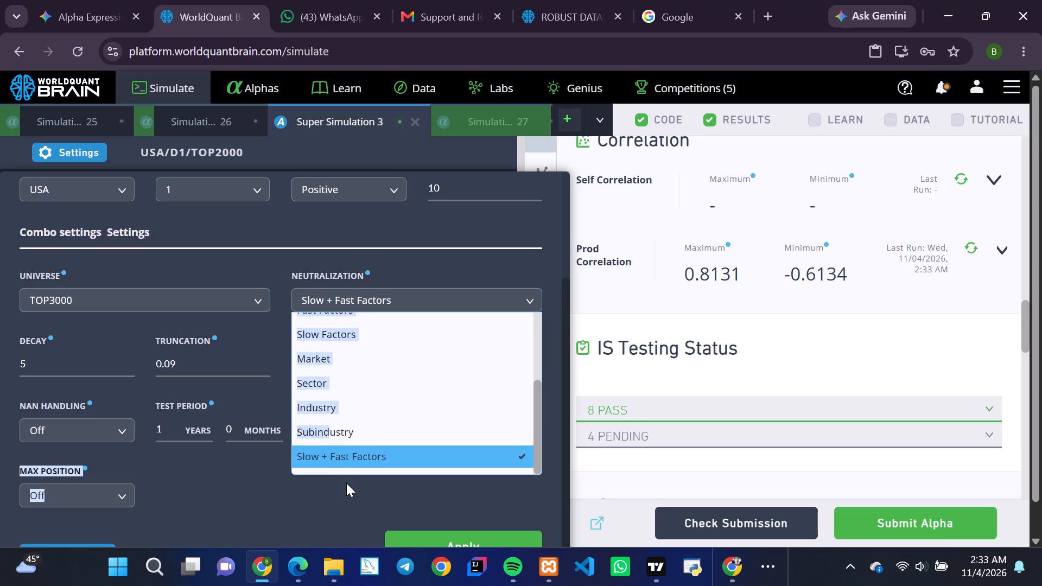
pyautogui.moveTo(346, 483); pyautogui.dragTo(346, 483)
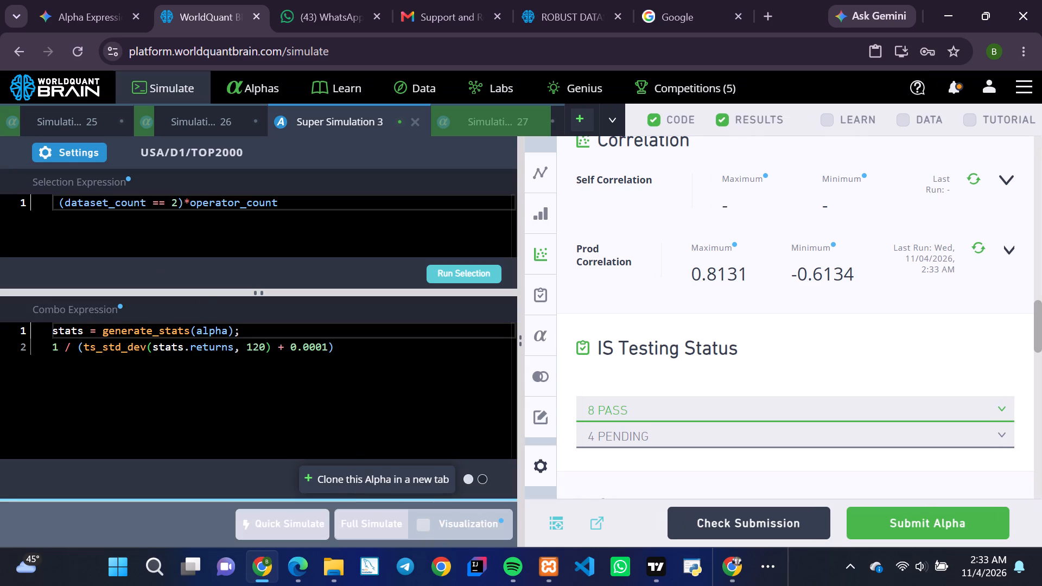
# Set the combo universe of Super Simulation 3 to TOP3000 and apply the settings.
pyautogui.click(75, 148)
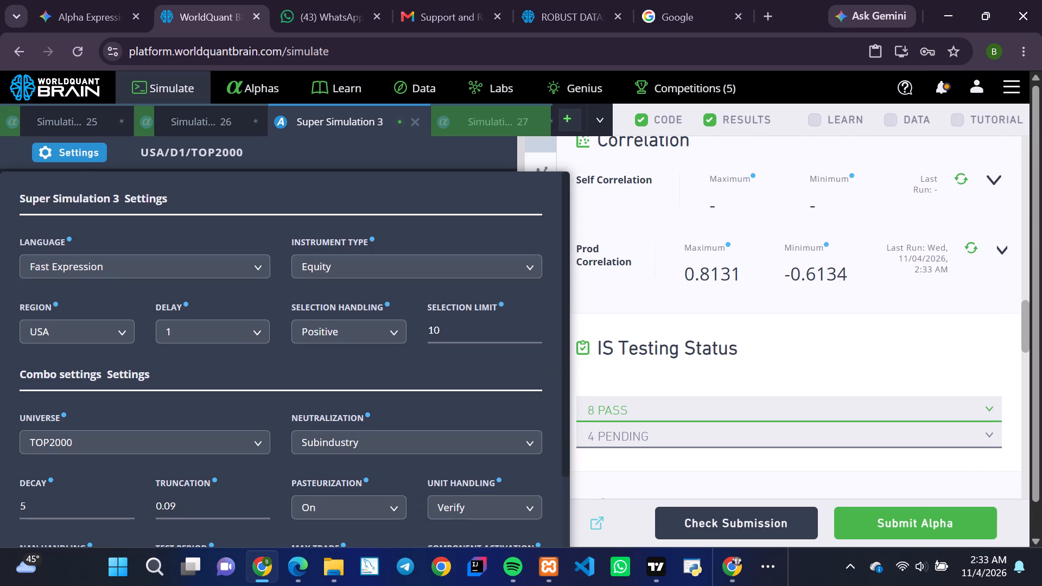
pyautogui.scroll(-1, 343, 332)
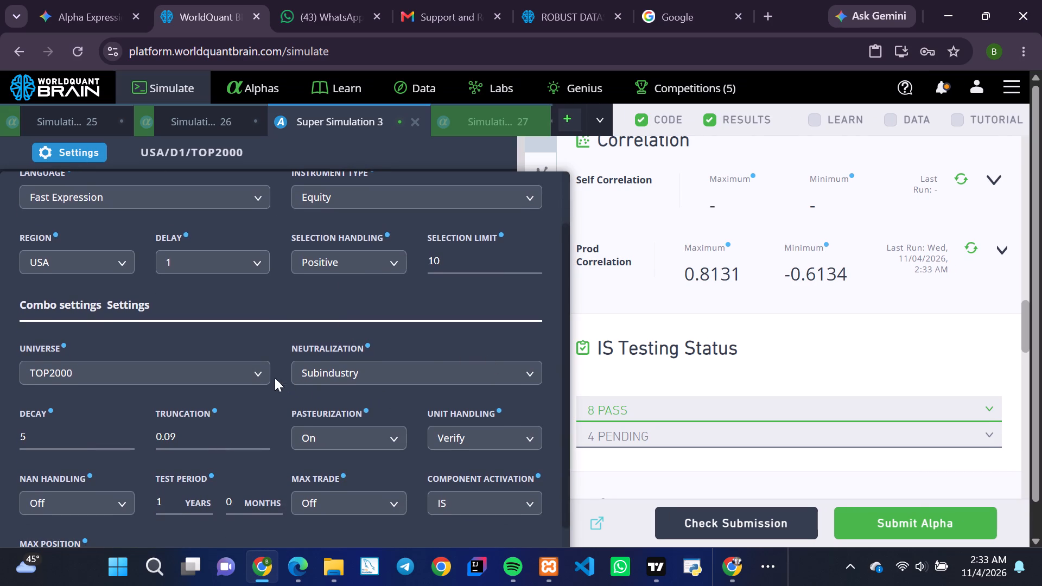
pyautogui.click(263, 378)
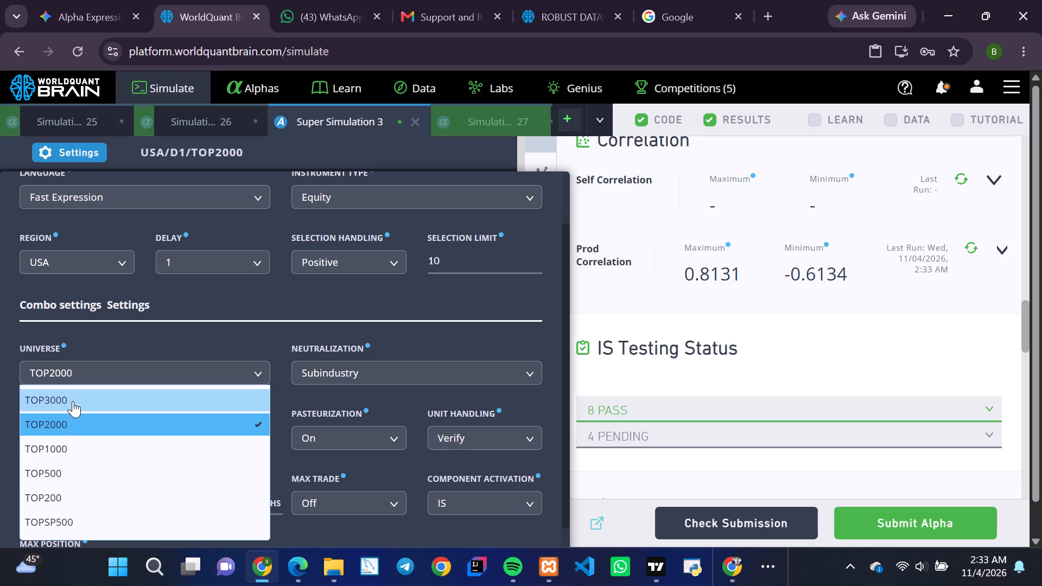
pyautogui.click(73, 401)
pyautogui.scroll(-3, 229, 412)
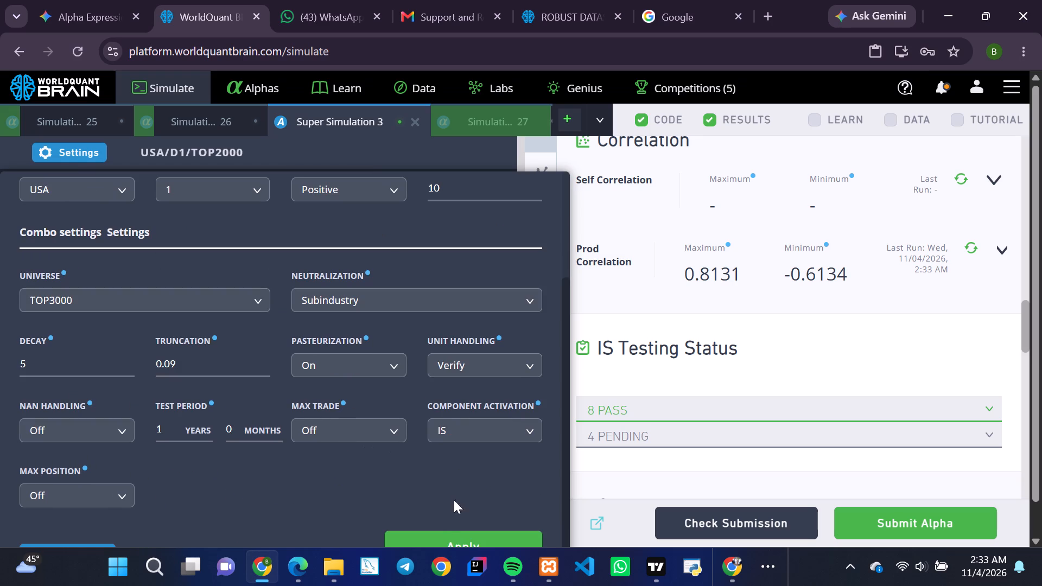
pyautogui.click(435, 538)
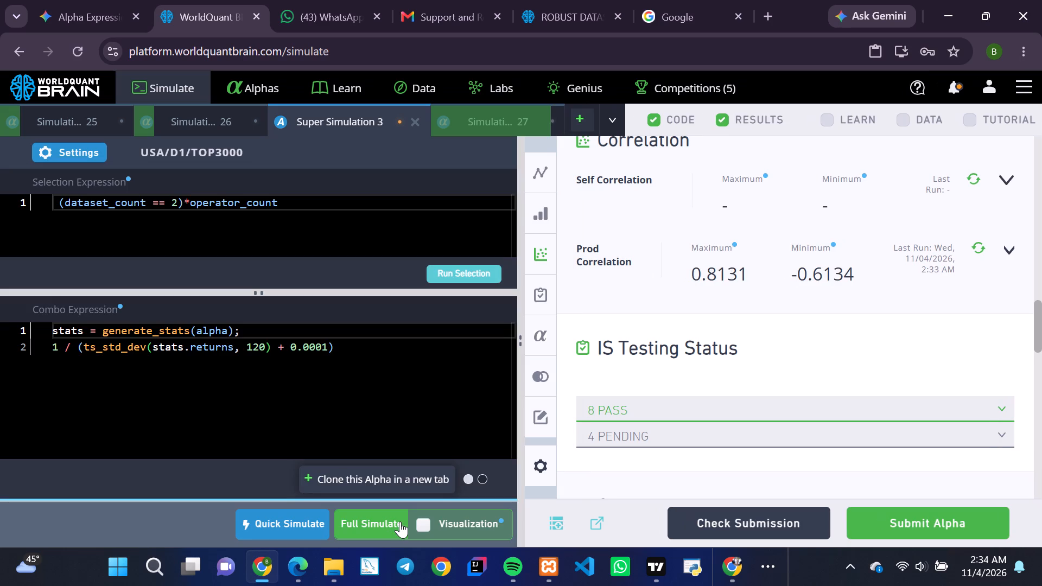
# Start a full simulation of Super Simulation 3 with the TOP3000 universe.
pyautogui.click(368, 525)
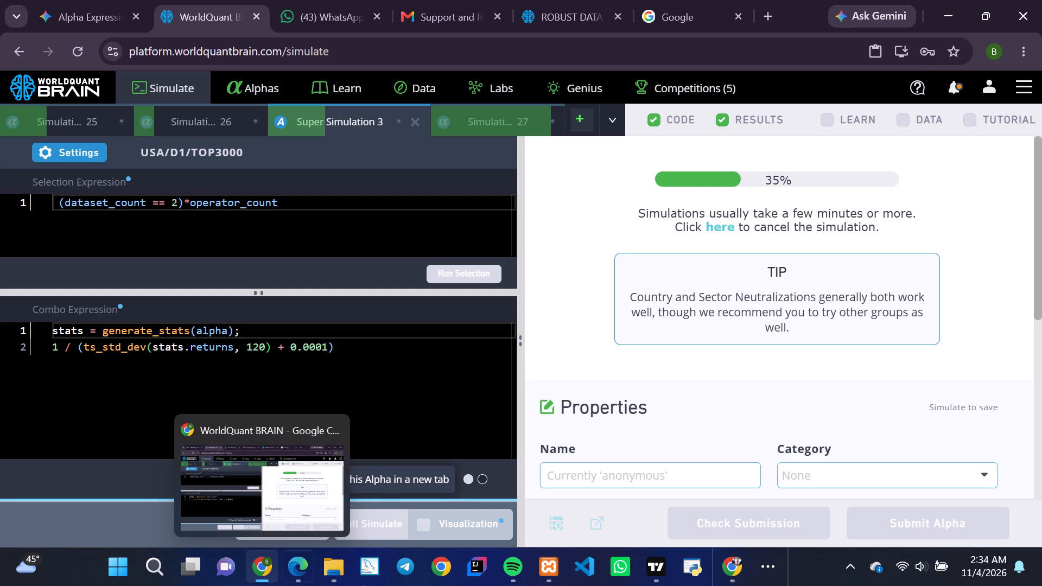
# Switch to TradingView, check the EURUSD and GOLD charts, and return to the simulation in Chrome.
pyautogui.click(650, 562)
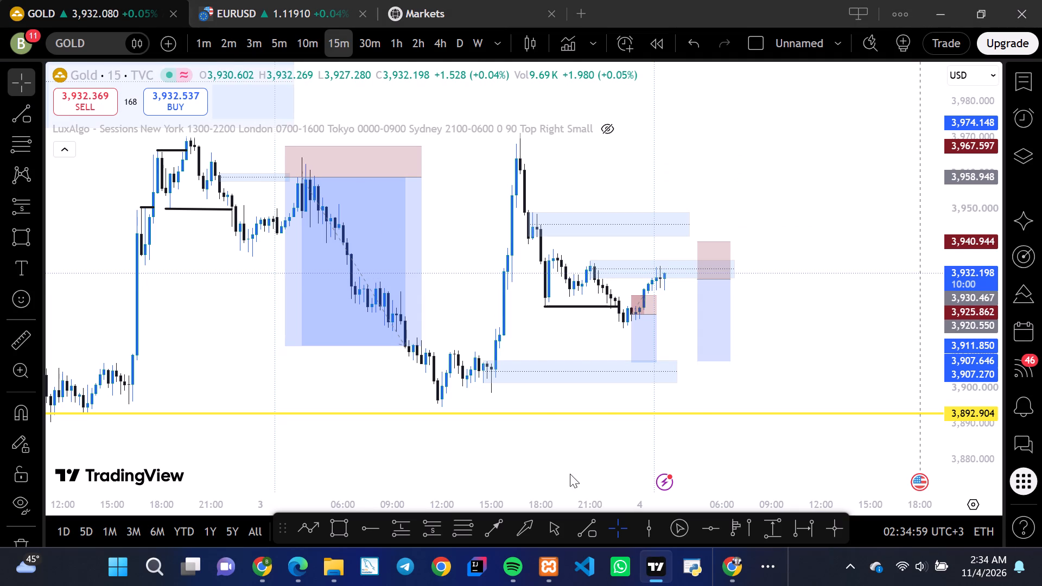
pyautogui.click(233, 19)
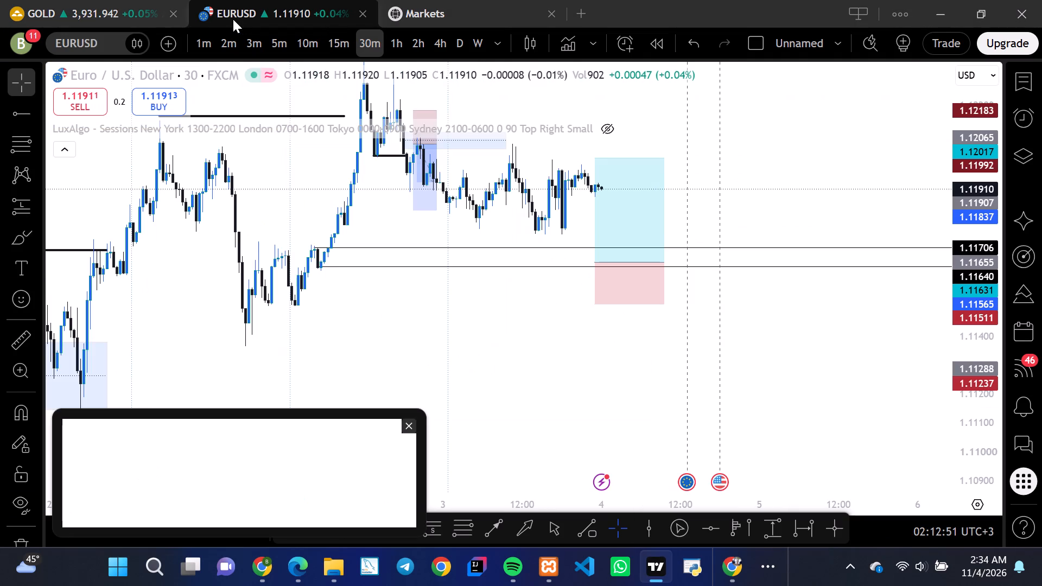
pyautogui.click(122, 12)
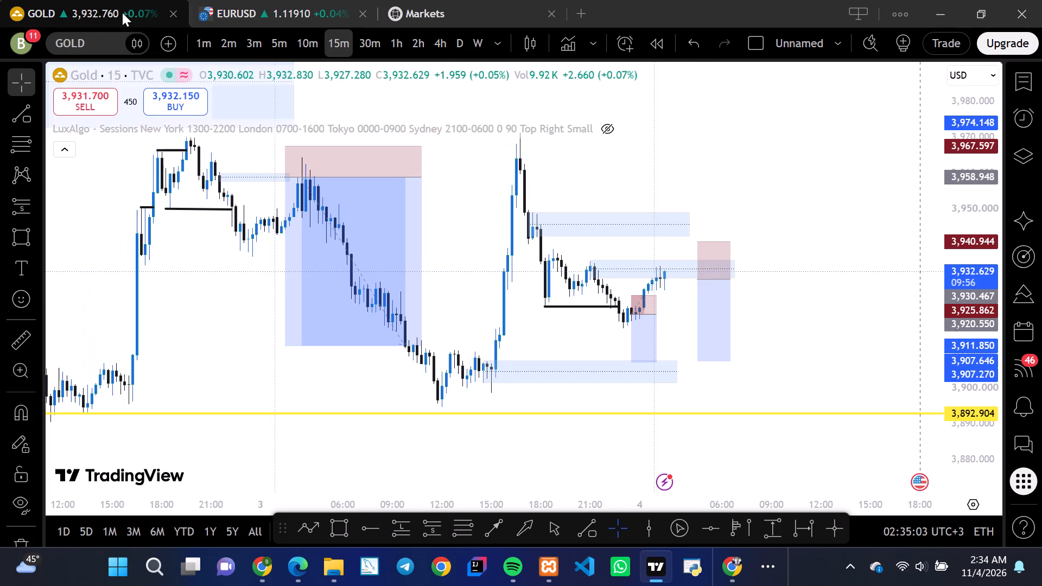
pyautogui.click(658, 569)
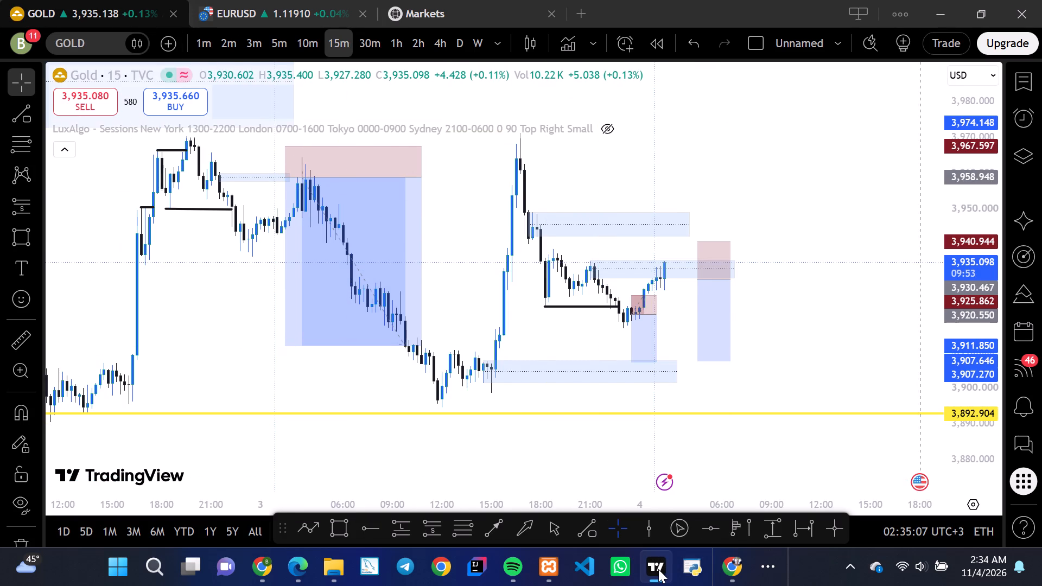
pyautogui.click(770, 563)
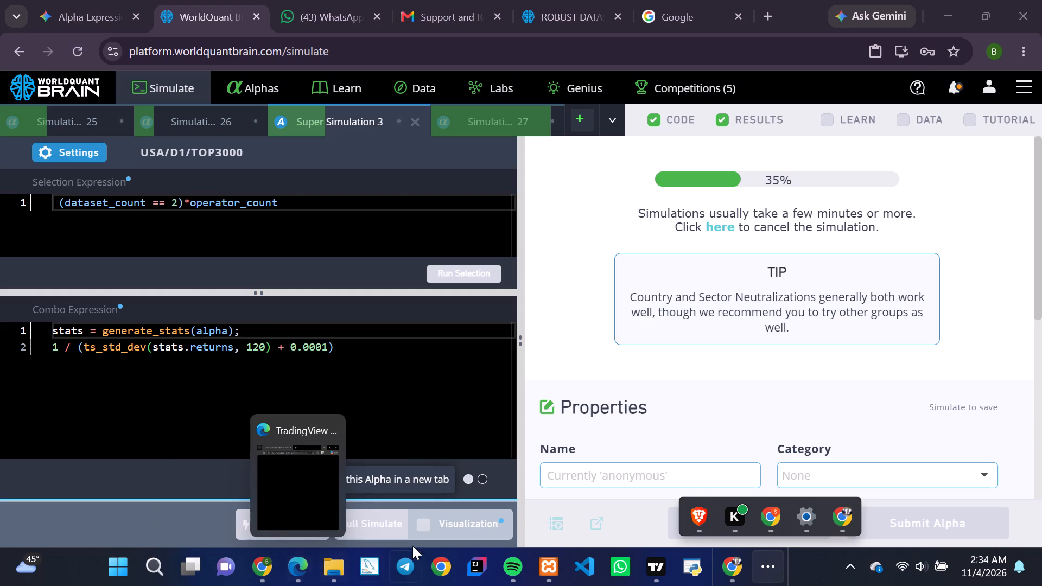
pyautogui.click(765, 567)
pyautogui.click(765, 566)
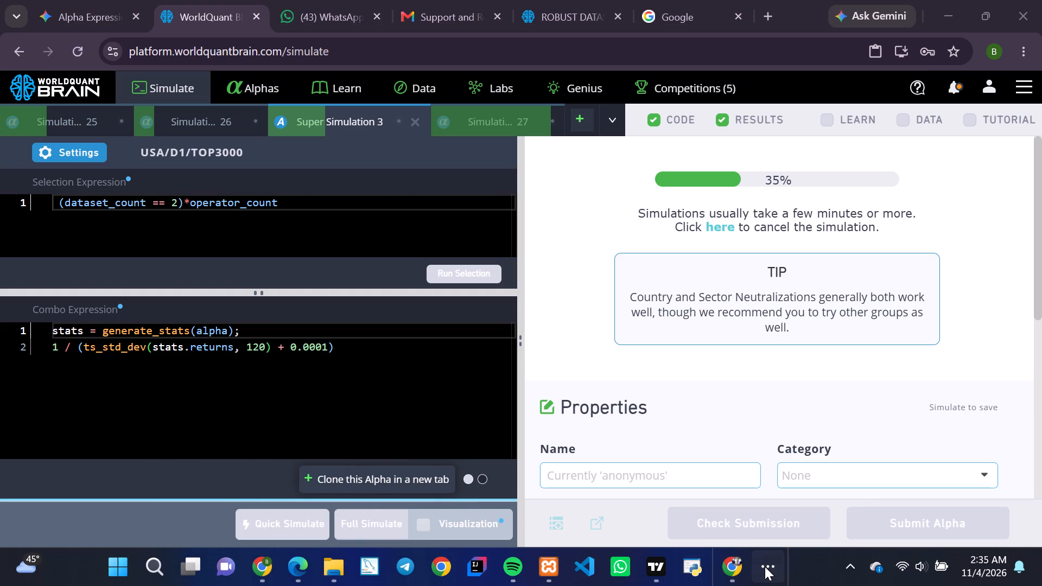
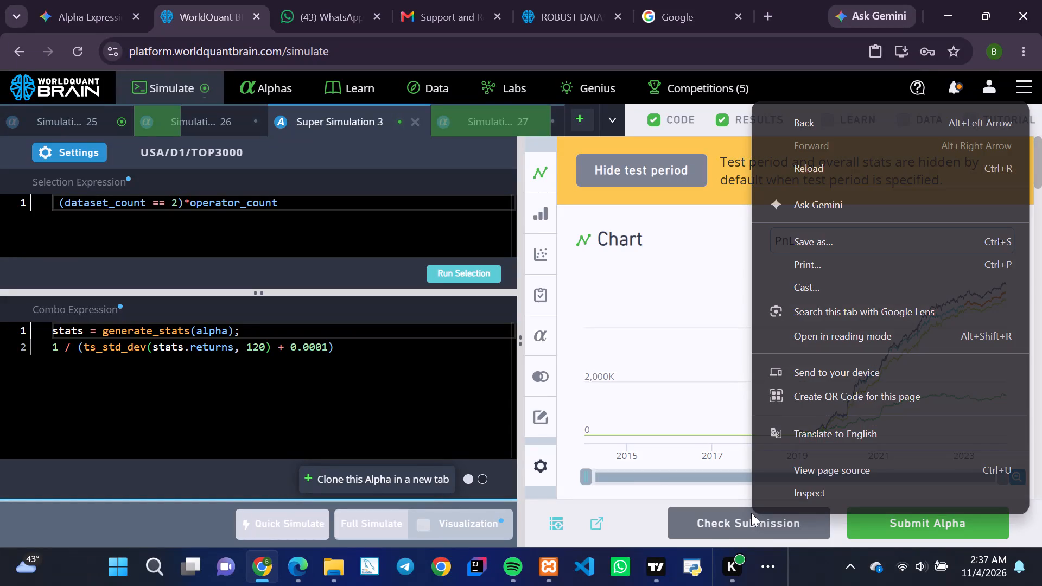
# Switch the IS Summary of Super Simulation 3 to the IS period and review its aggregate data.
pyautogui.click(625, 332)
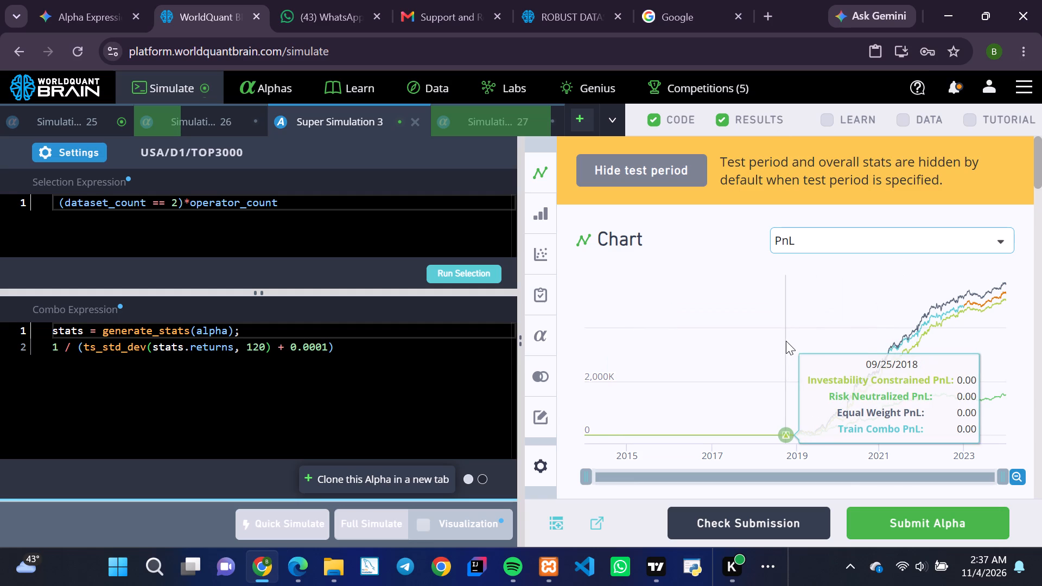
pyautogui.scroll(-3, 786, 341)
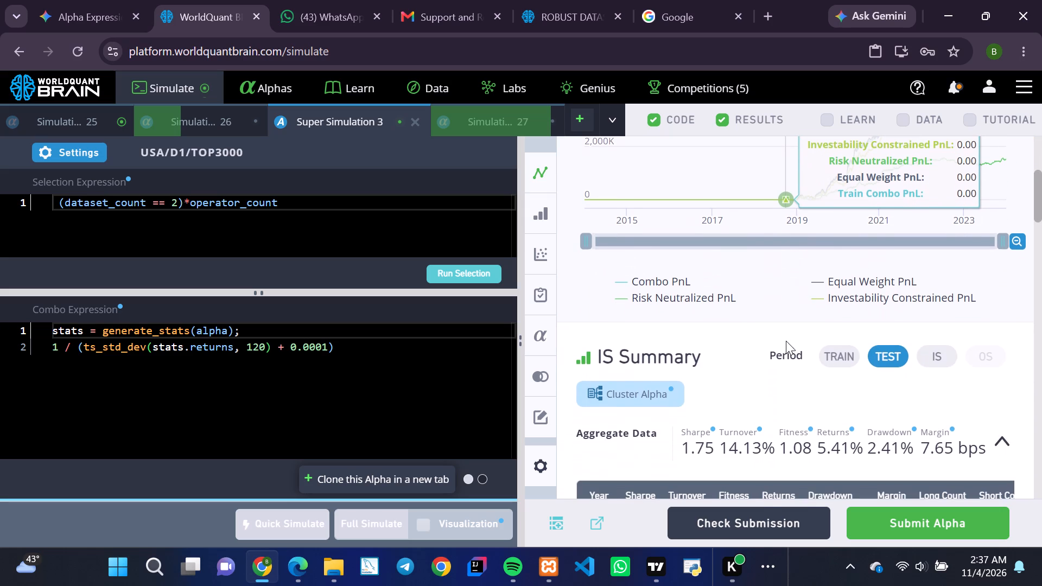
pyautogui.click(939, 351)
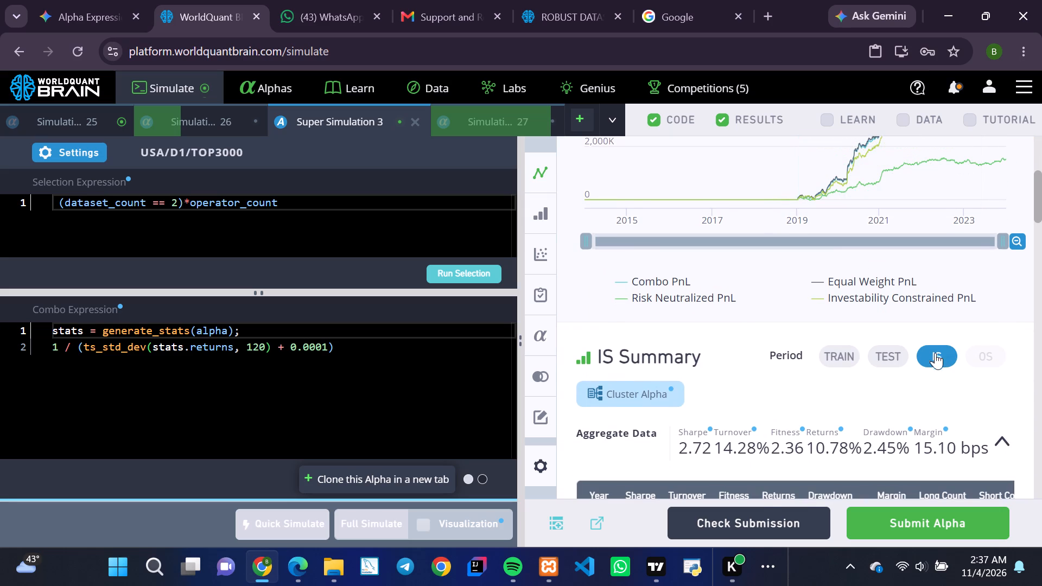
pyautogui.scroll(-8, 870, 388)
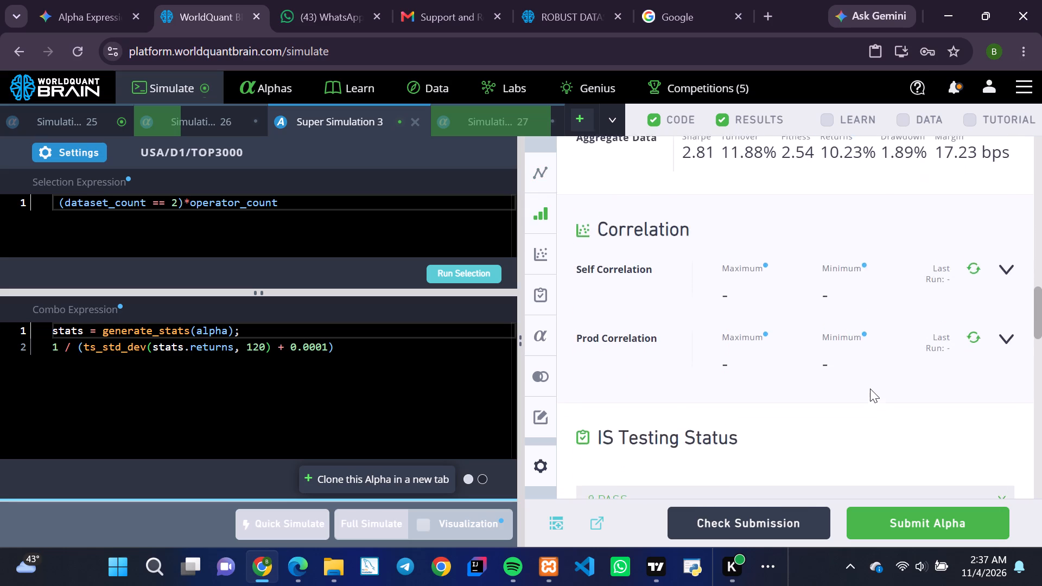
# Run the Prod Correlation check for the re-simulated Super Simulation 3.
pyautogui.scroll(-2, 870, 388)
pyautogui.scroll(2, 870, 388)
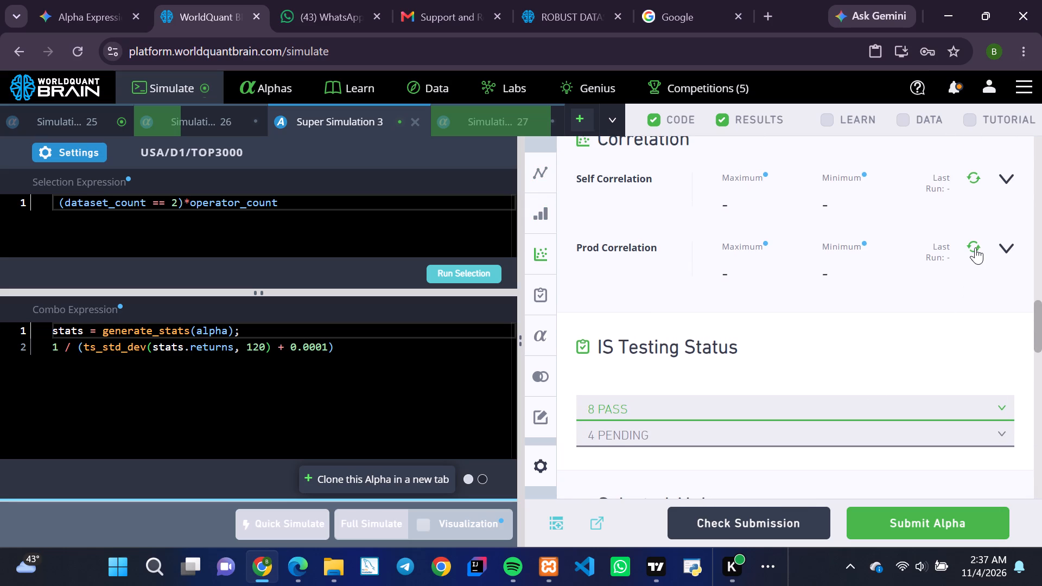
pyautogui.click(975, 247)
# Run the Performance Comparison for Super Simulation 3 and review it together with the Prod Correlation values.
pyautogui.scroll(-2, 926, 304)
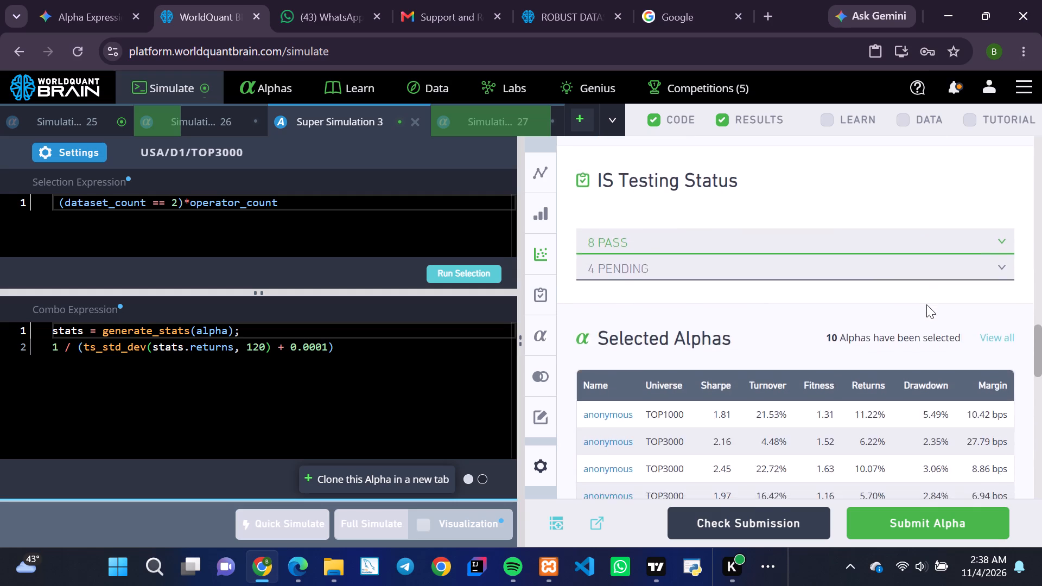
pyautogui.scroll(-4, 926, 304)
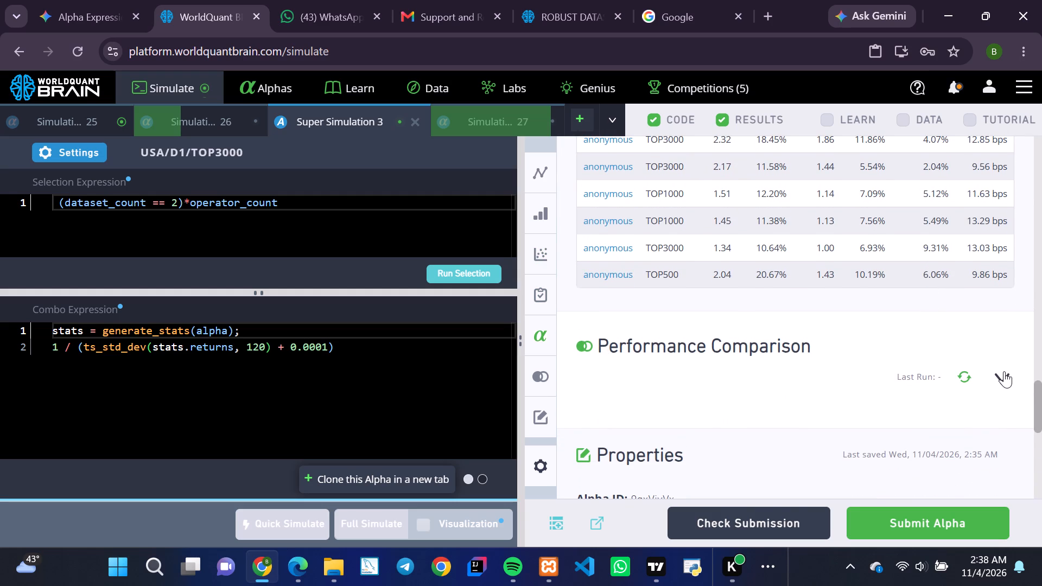
pyautogui.click(1004, 371)
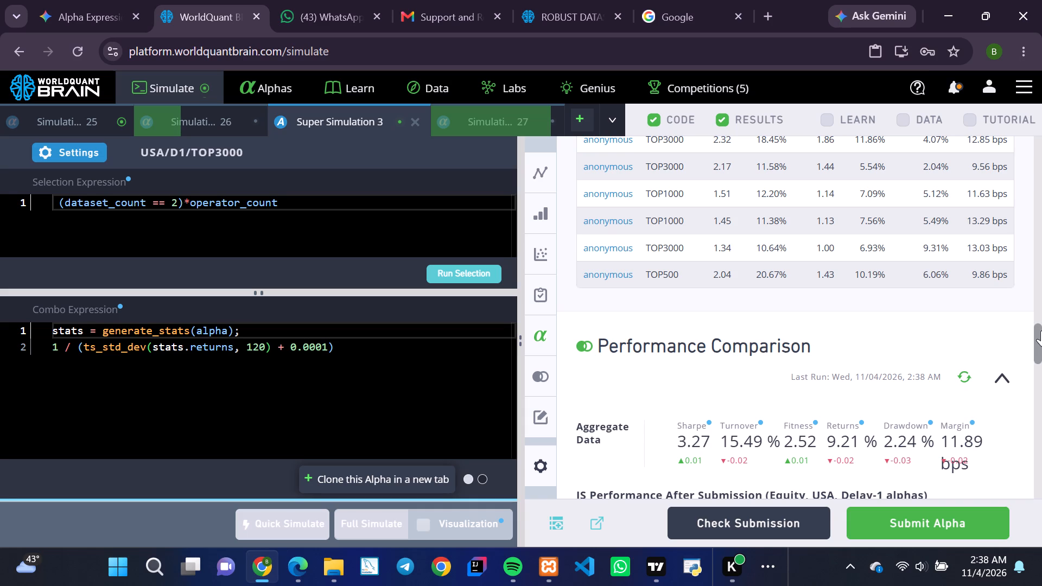
pyautogui.scroll(3, 921, 326)
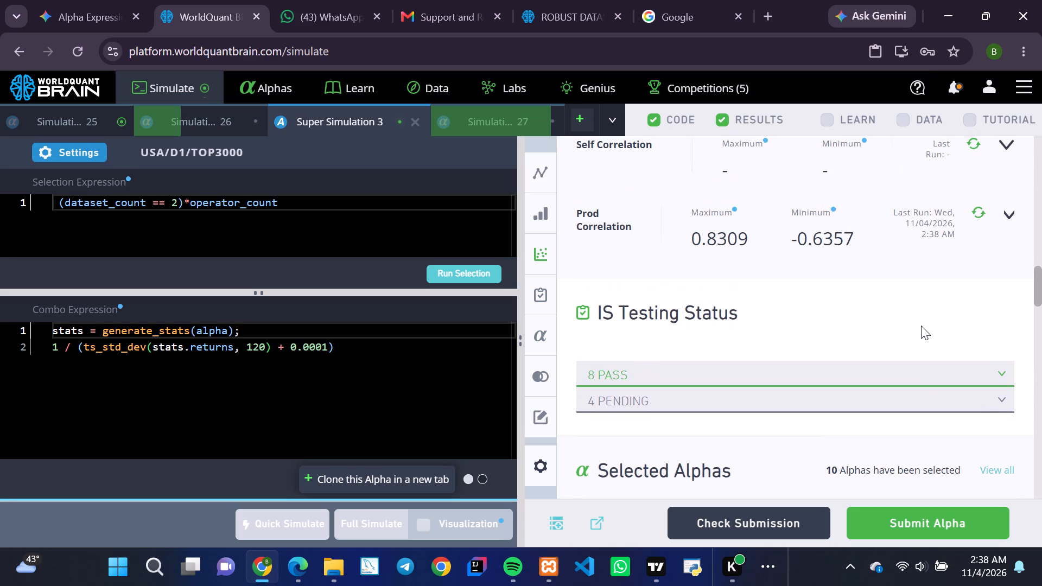
pyautogui.scroll(1, 921, 326)
# Set the combo neutralization of Super Simulation 3 to RAM and apply the settings.
pyautogui.click(66, 155)
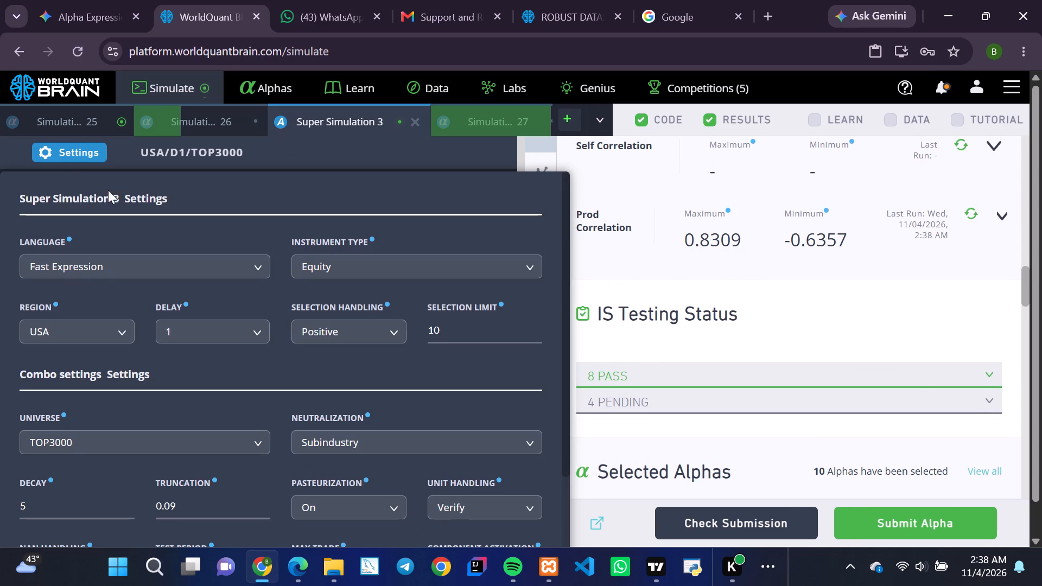
pyautogui.scroll(-2, 272, 331)
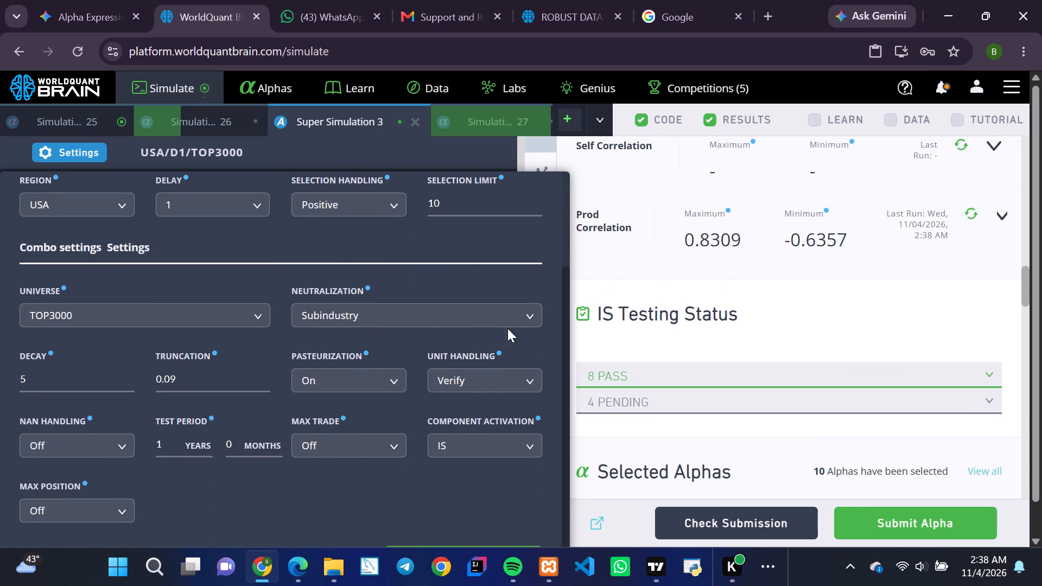
pyautogui.click(527, 316)
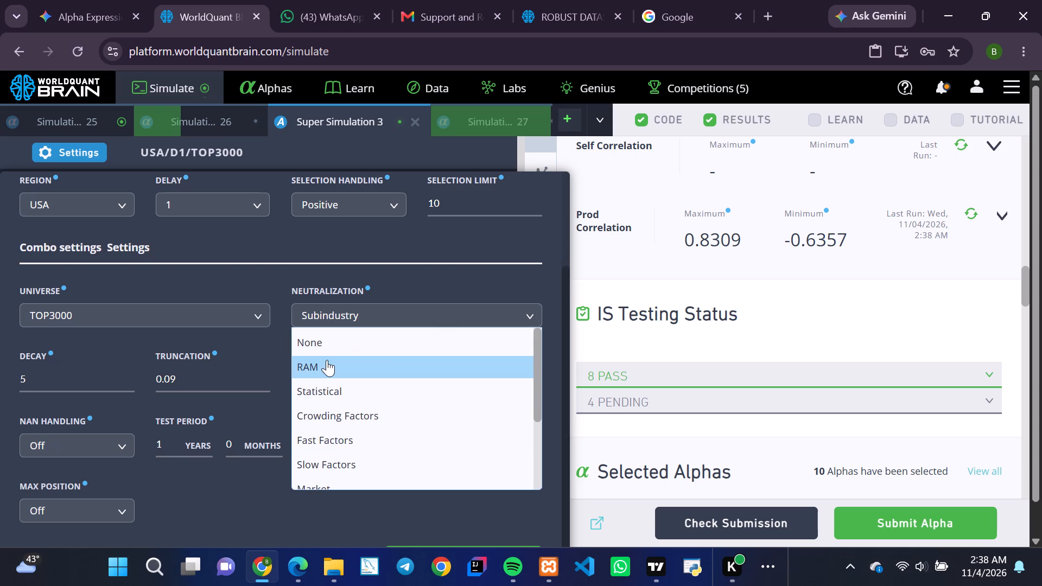
pyautogui.click(327, 361)
pyautogui.scroll(-3, 327, 361)
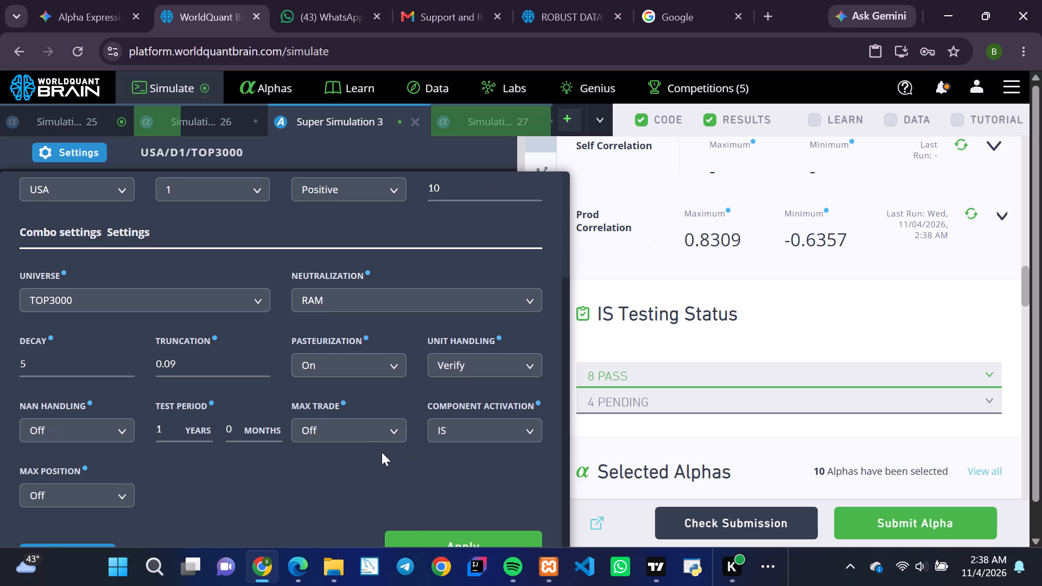
pyautogui.click(411, 533)
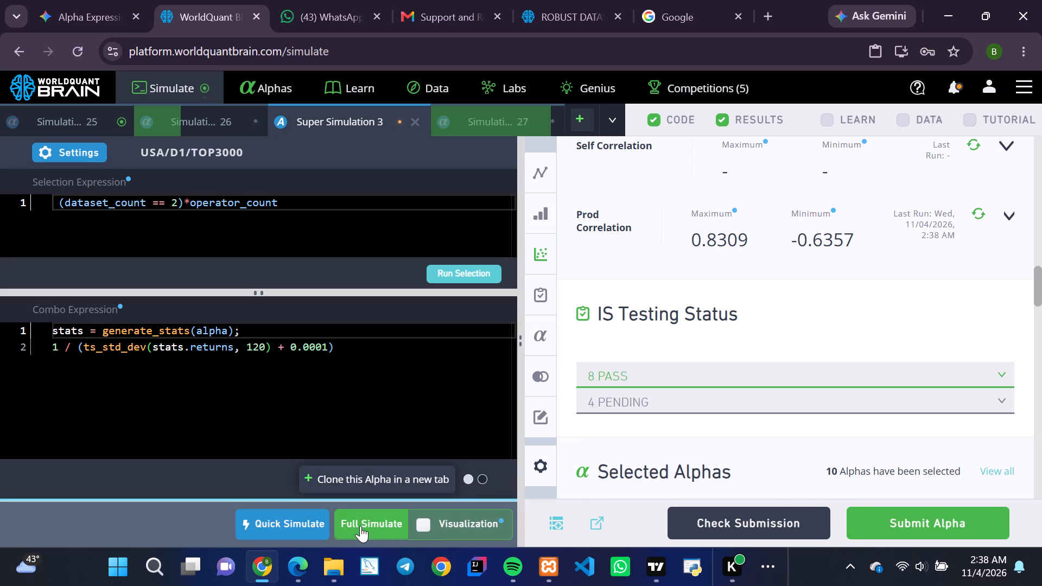
# Start a full simulation of Super Simulation 3 with RAM neutralization.
pyautogui.click(360, 526)
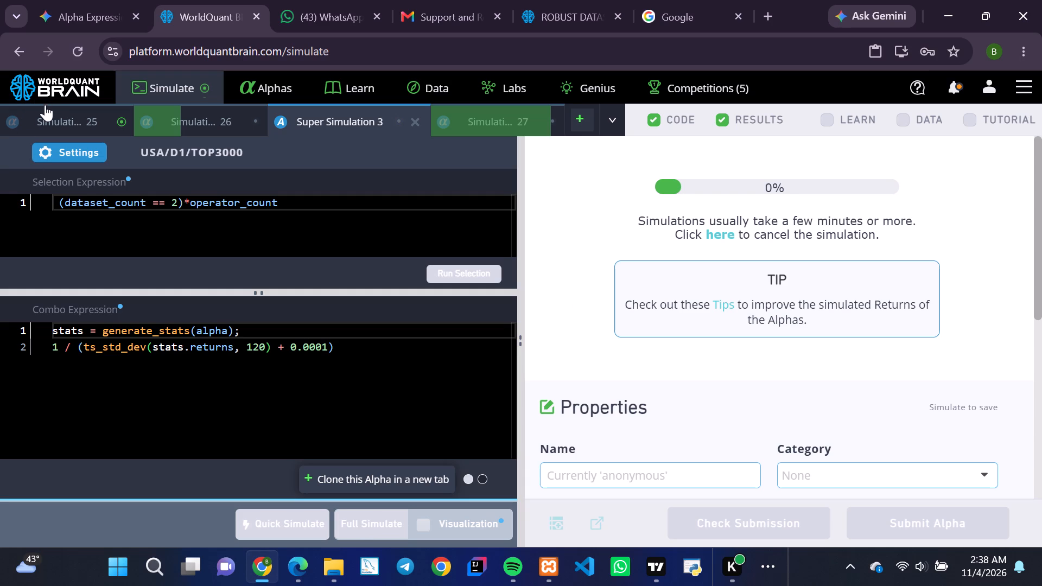
# Open Simulation 25, reveal its test period, and switch the IS Summary to the IS period.
pyautogui.click(45, 114)
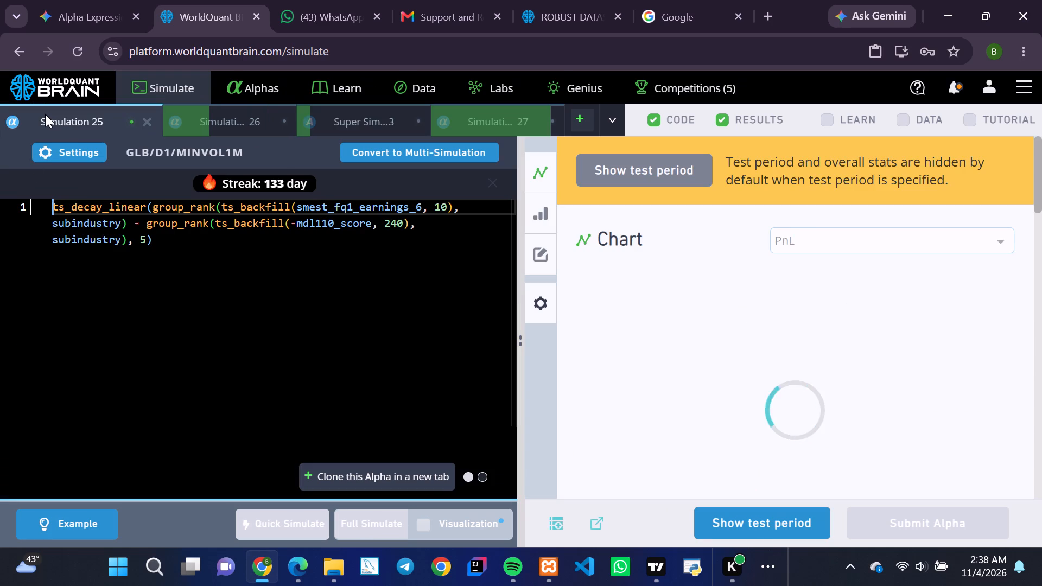
pyautogui.click(751, 514)
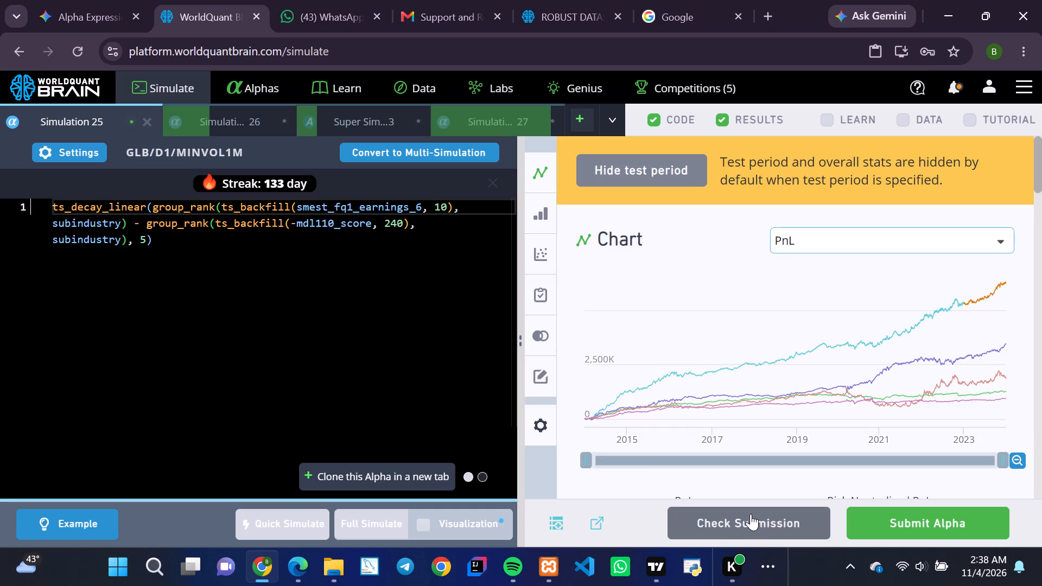
pyautogui.scroll(-2, 786, 410)
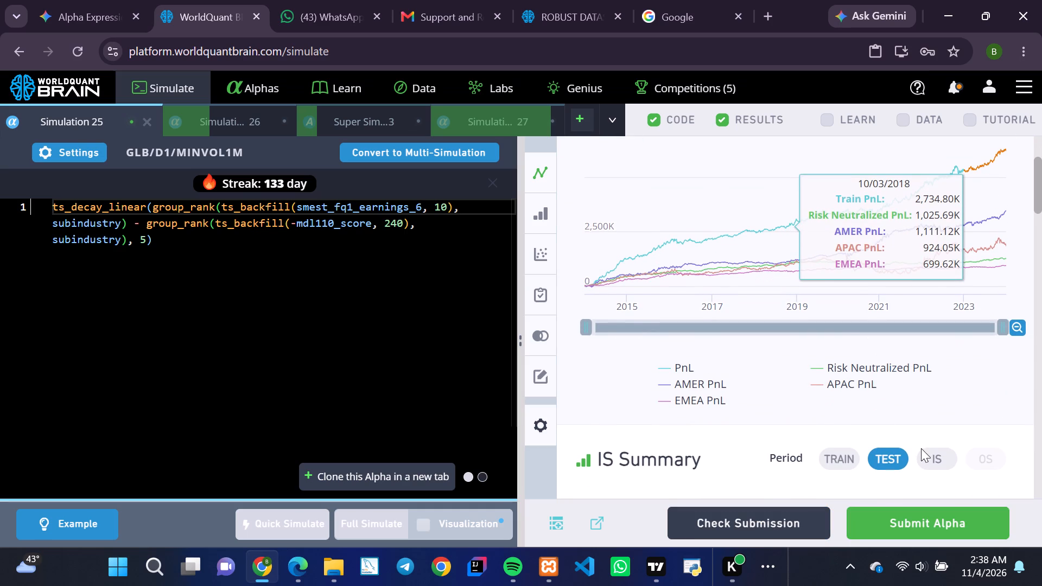
pyautogui.click(926, 455)
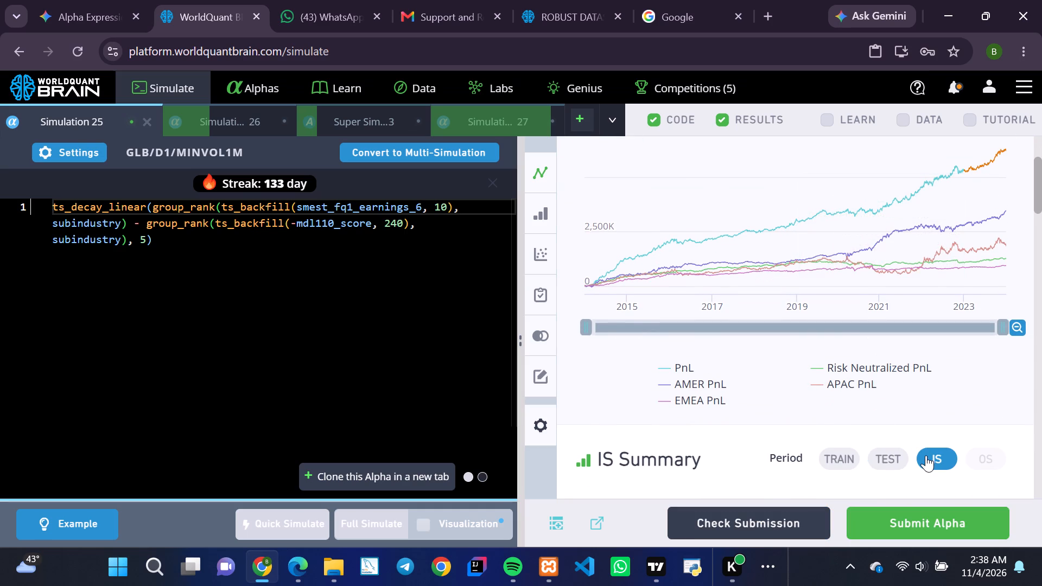
pyautogui.scroll(-3, 848, 403)
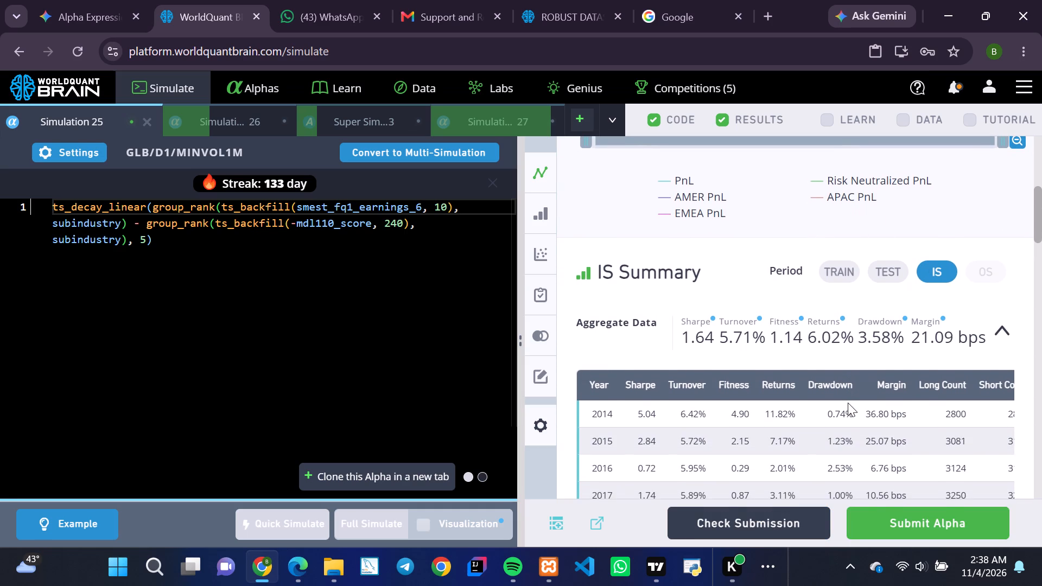
# Examine Simulation 25's yearly and regional figures and expand the warnings in its IS Testing Status.
pyautogui.scroll(-3, 848, 403)
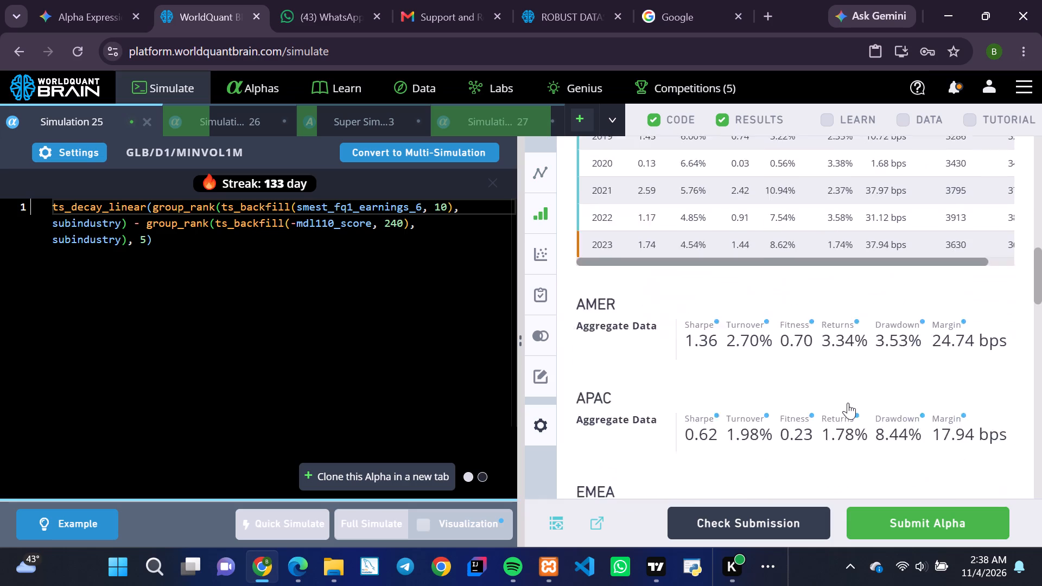
pyautogui.scroll(-6, 848, 403)
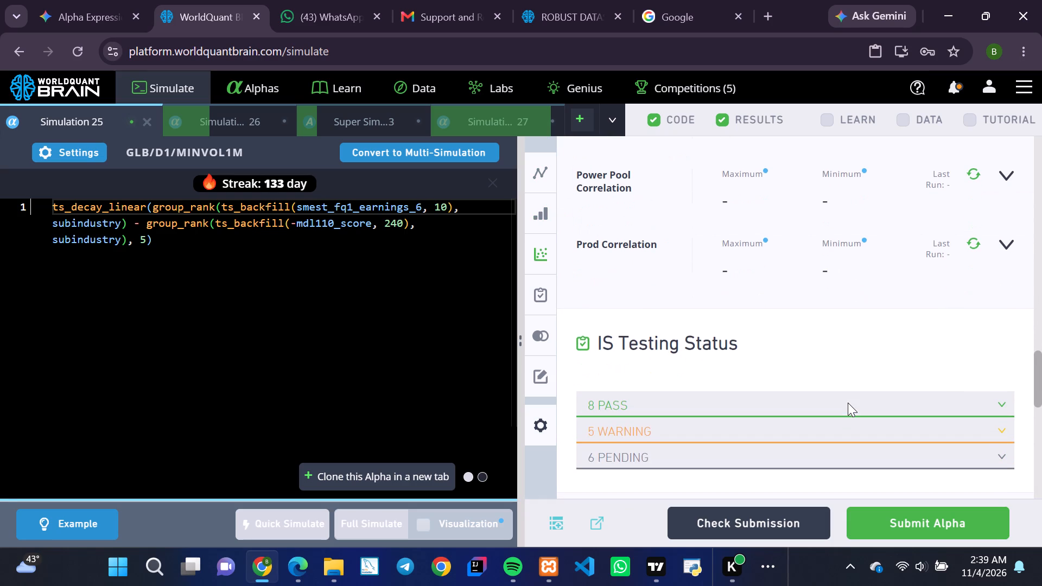
pyautogui.scroll(-1, 848, 403)
pyautogui.click(634, 424)
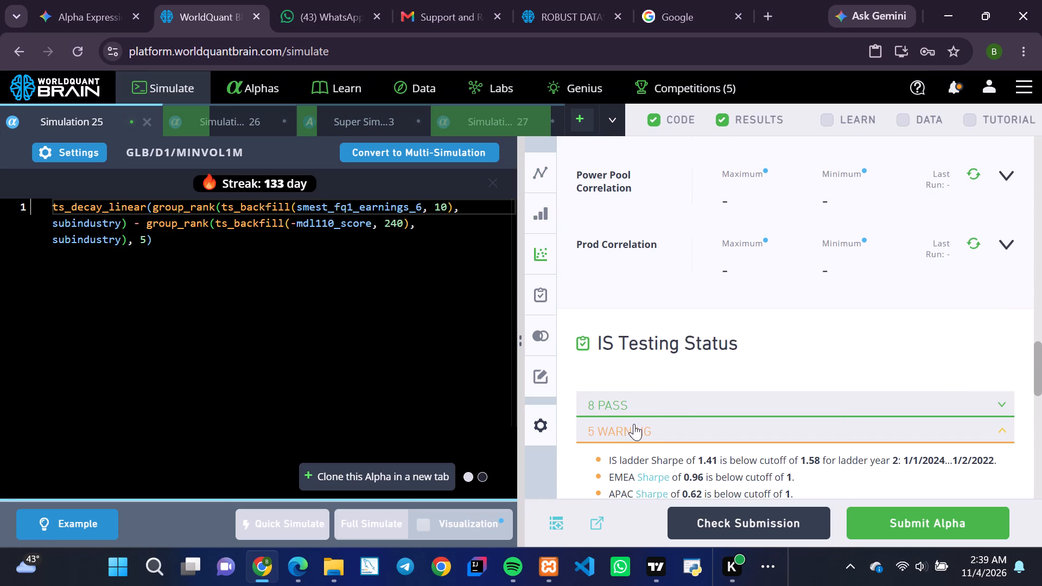
pyautogui.scroll(-1, 634, 424)
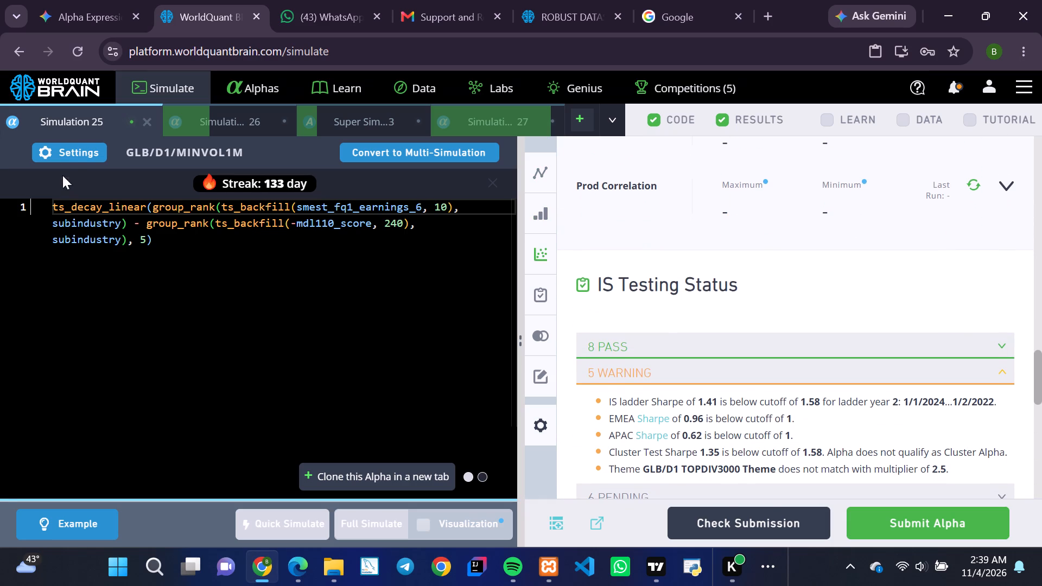
# Set the neutralization of Simulation 25 to Industry and apply the settings.
pyautogui.click(62, 153)
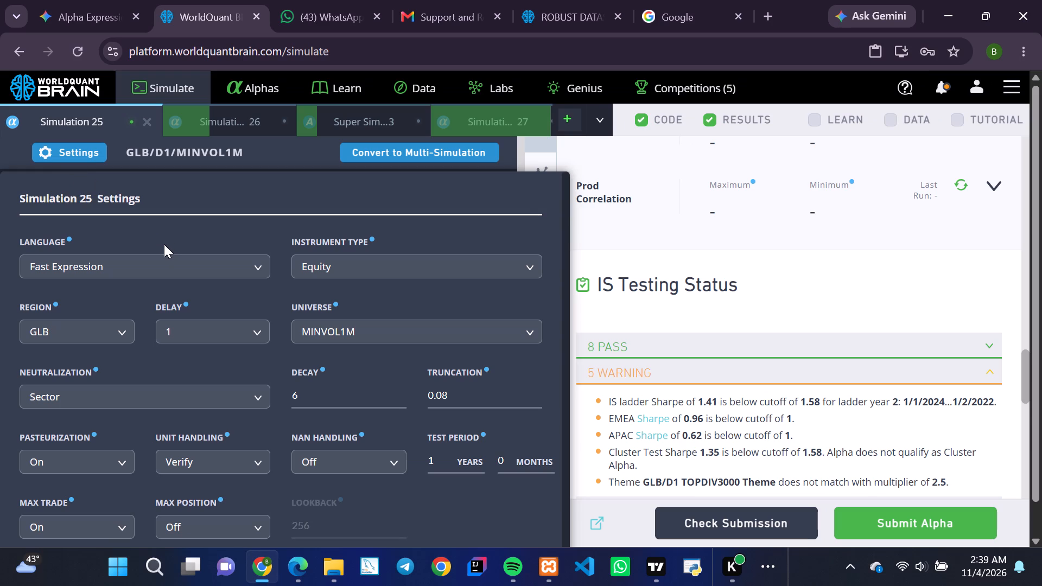
pyautogui.click(258, 393)
pyautogui.scroll(-3, 98, 175)
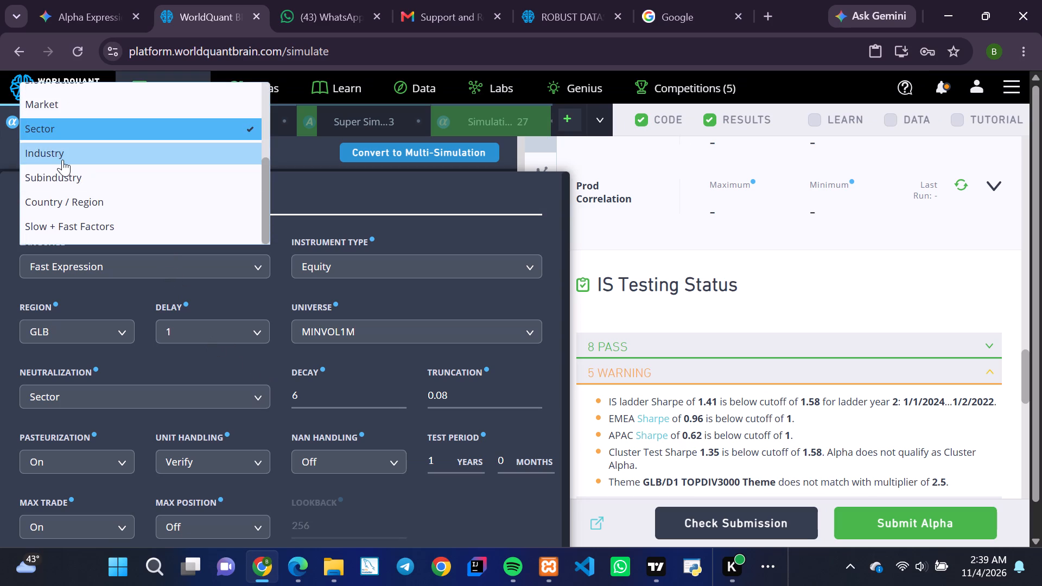
pyautogui.click(62, 160)
pyautogui.scroll(-3, 163, 276)
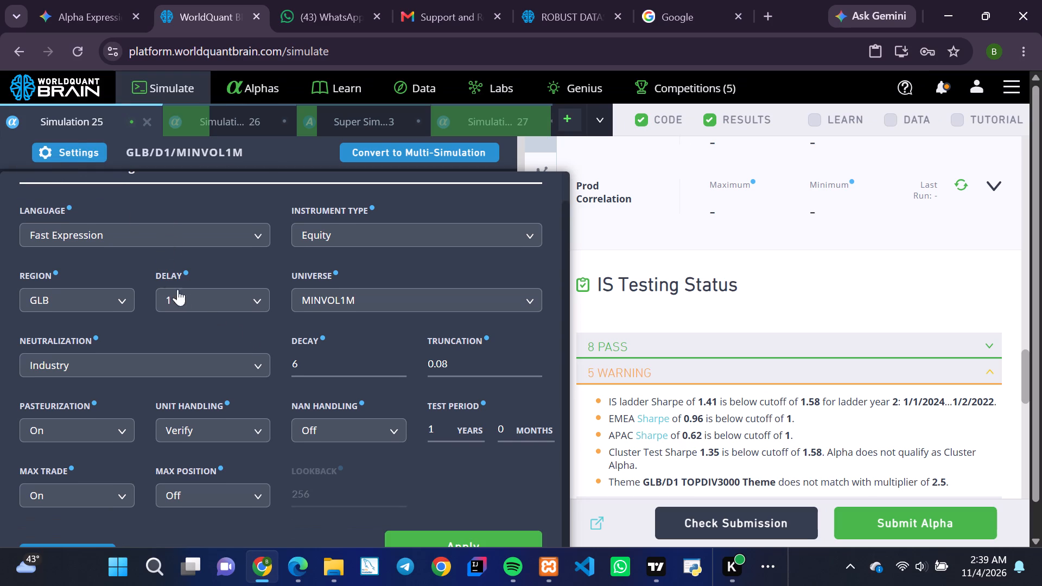
pyautogui.scroll(-2, 310, 407)
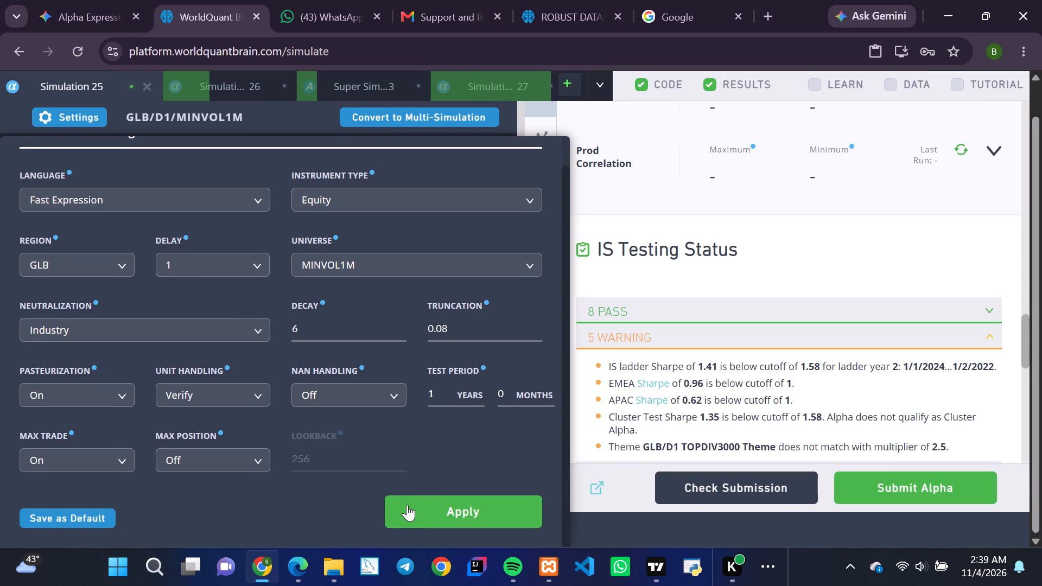
pyautogui.click(407, 505)
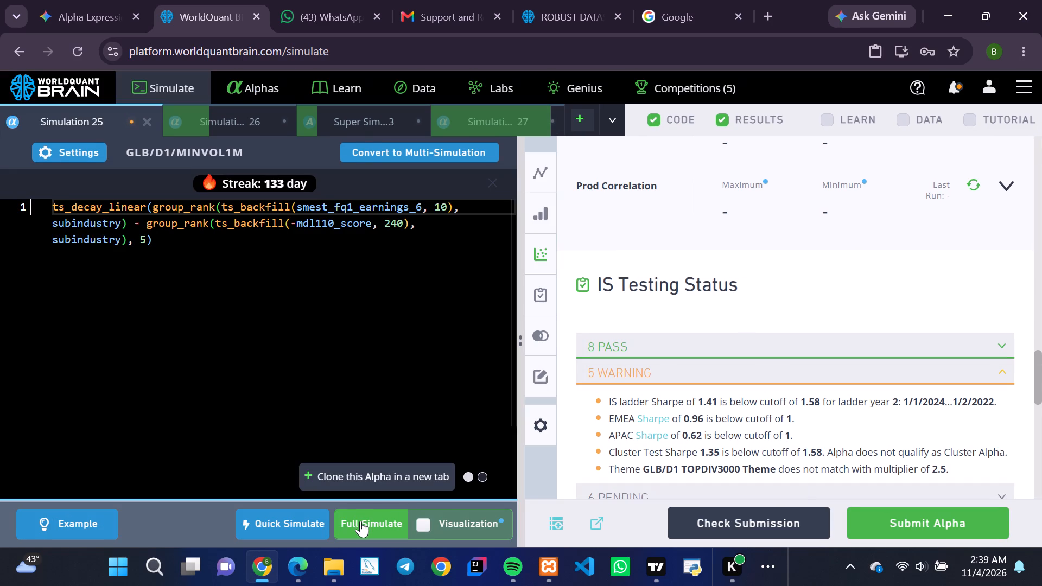
# Start a full simulation of Simulation 25 with Industry neutralization.
pyautogui.click(360, 521)
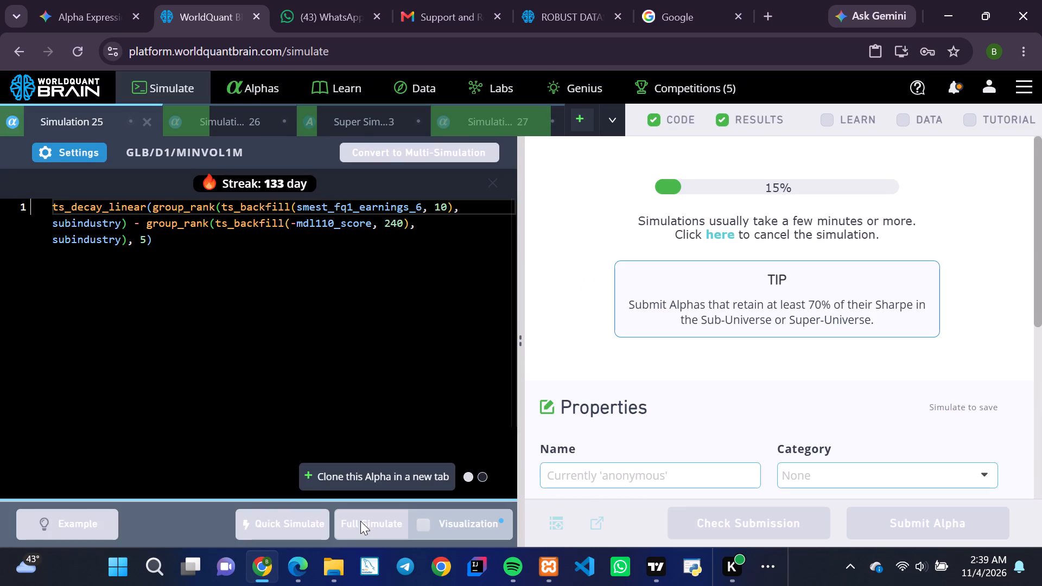
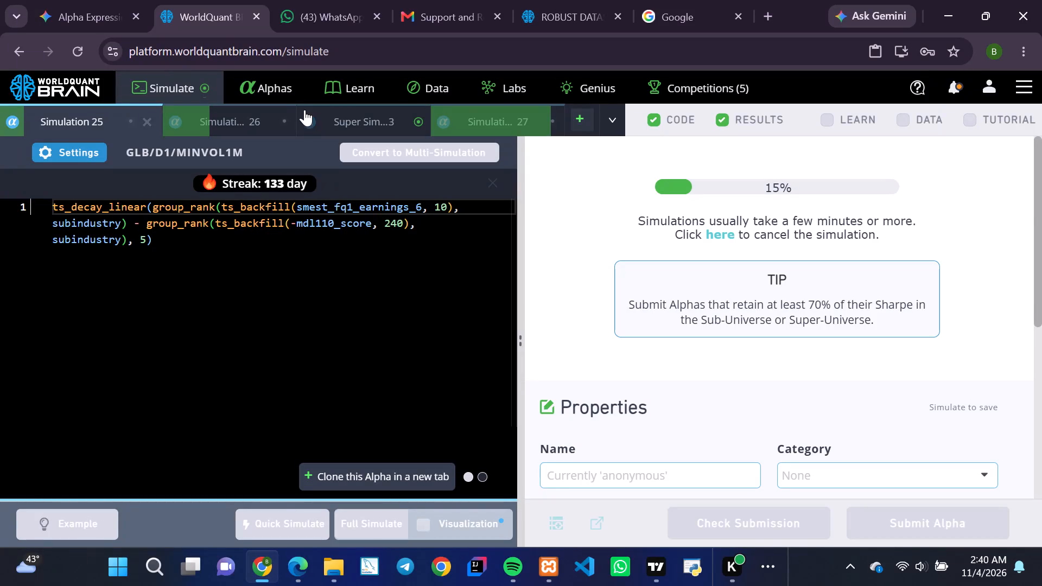
# Open Super Simulation 3 and reveal its test period.
pyautogui.click(361, 116)
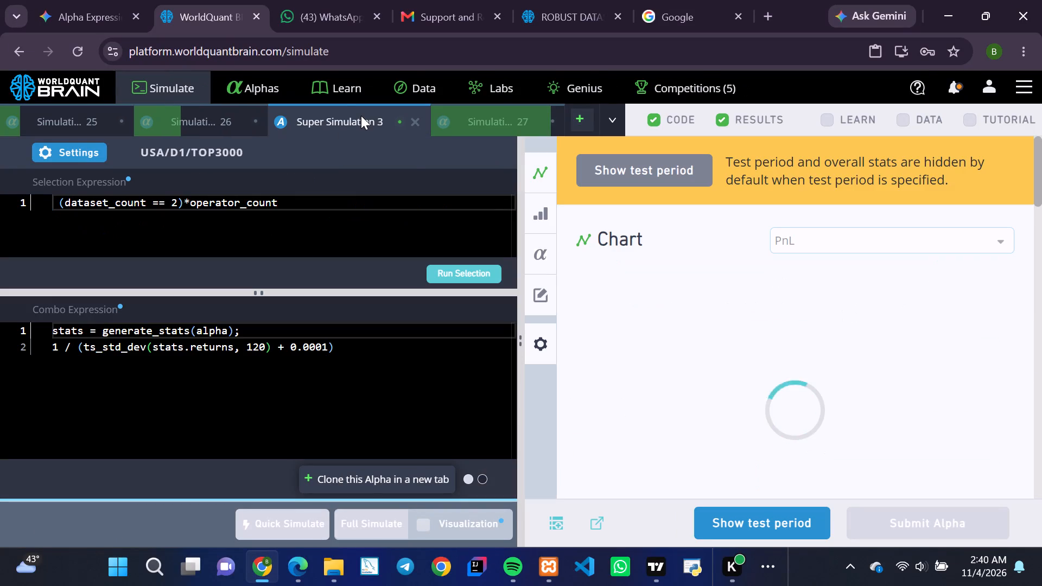
pyautogui.click(743, 513)
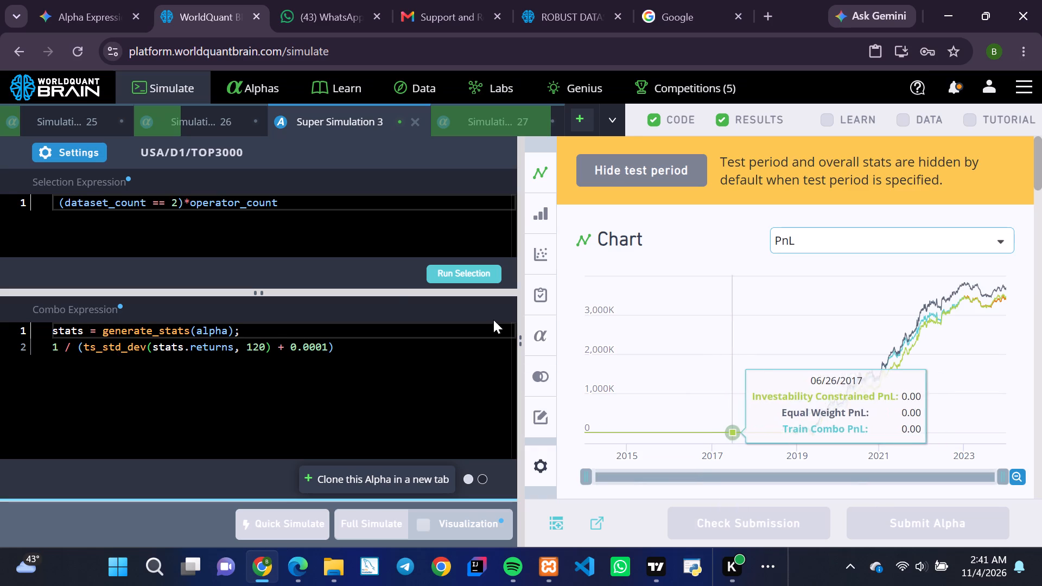
# Set the neutralization of Super Simulation 3 to Statistical and apply the settings.
pyautogui.click(85, 151)
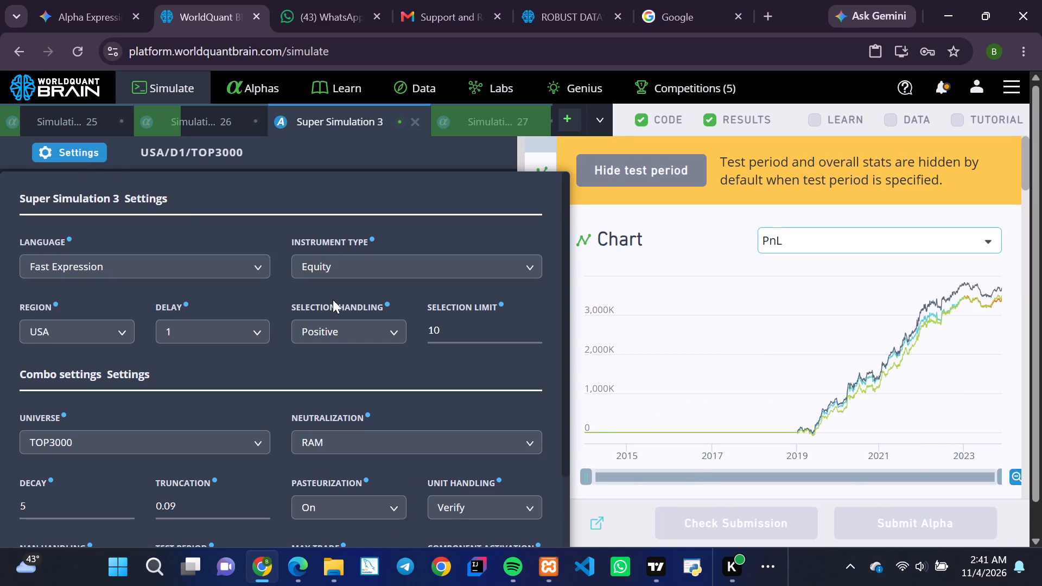
pyautogui.scroll(-1, 403, 351)
pyautogui.click(530, 337)
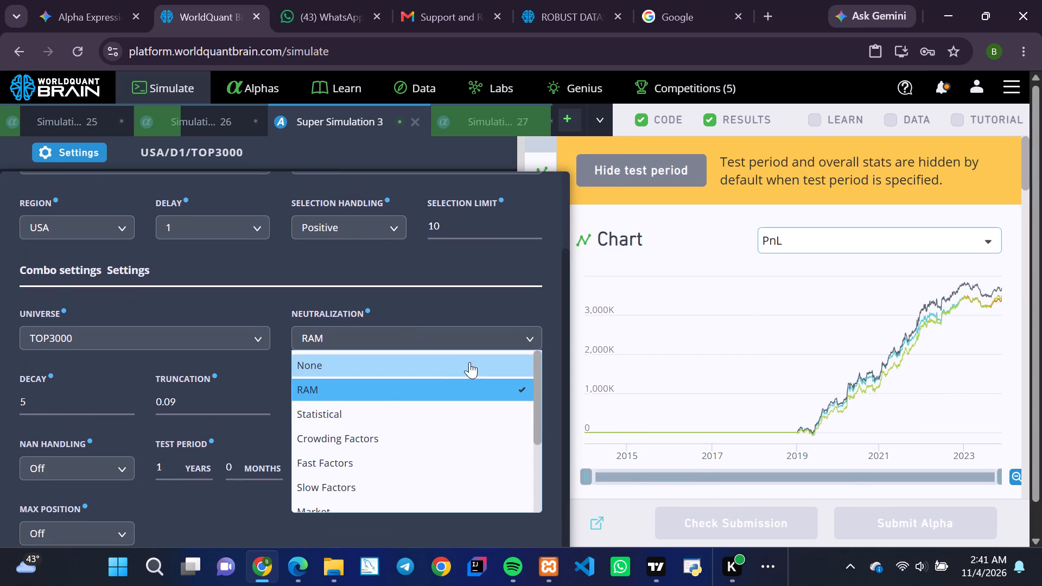
pyautogui.click(351, 418)
pyautogui.scroll(-3, 351, 418)
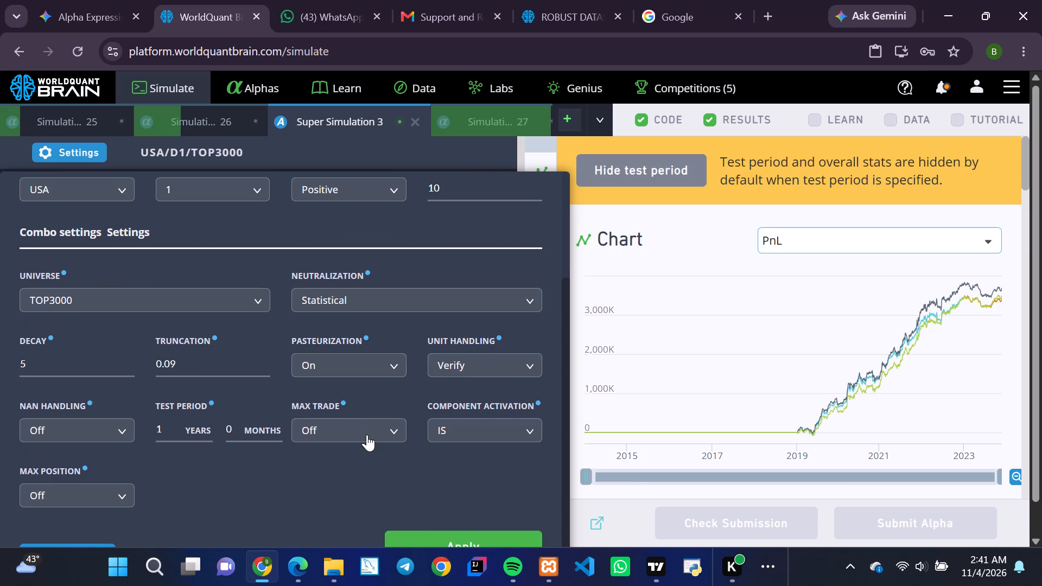
pyautogui.click(424, 537)
# Start a full simulation of Super Simulation 3 with Statistical neutralization.
pyautogui.click(366, 527)
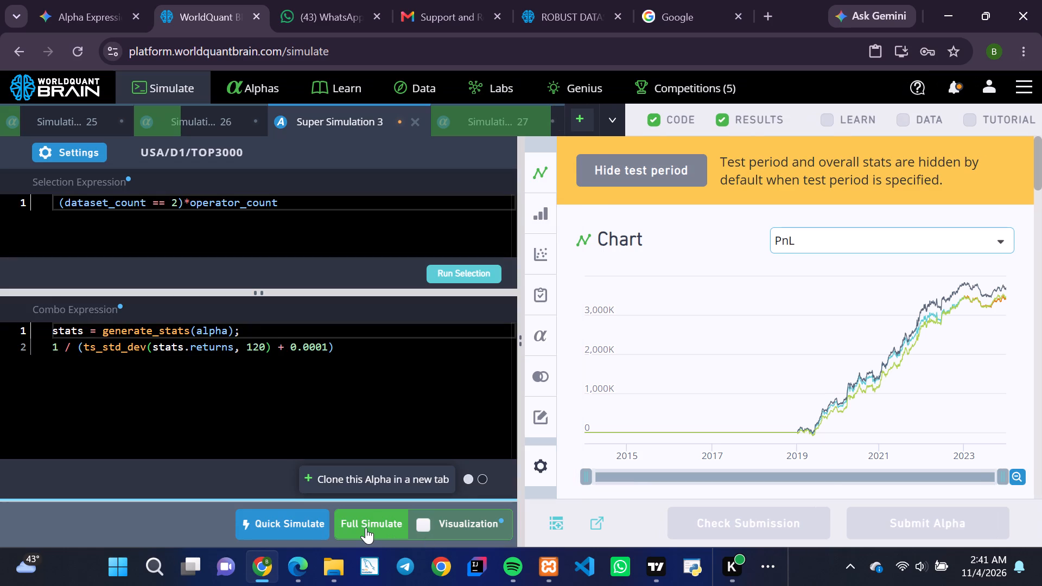
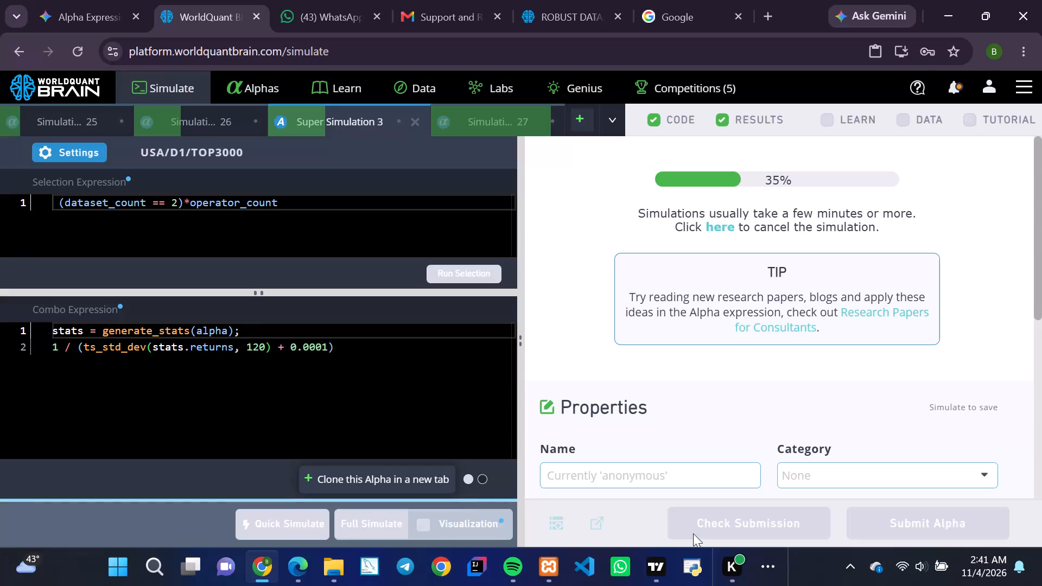
# Switch to TradingView and check the 15-minute Gold chart while the simulation runs.
pyautogui.click(657, 568)
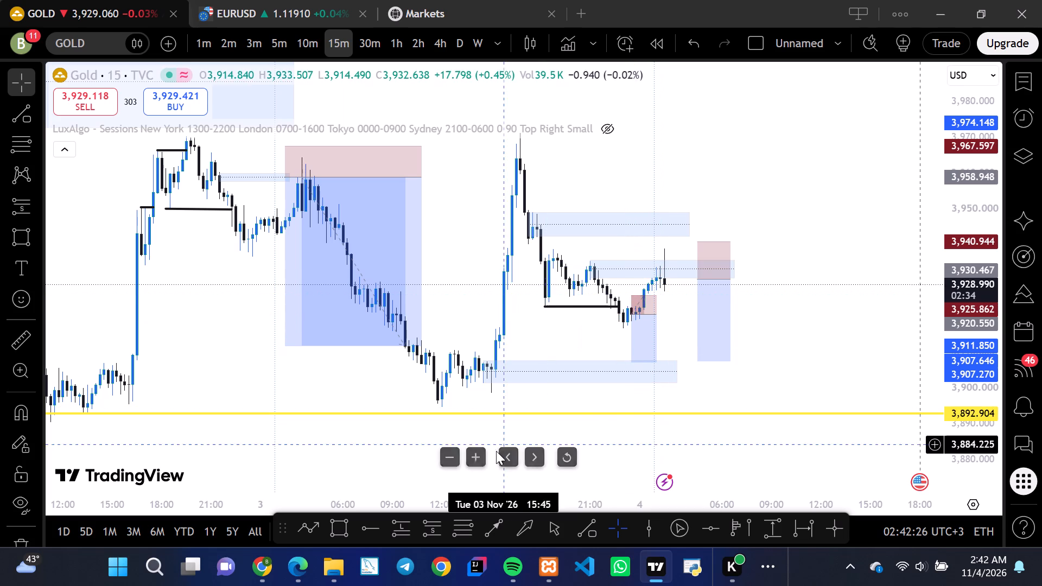
pyautogui.click(496, 454)
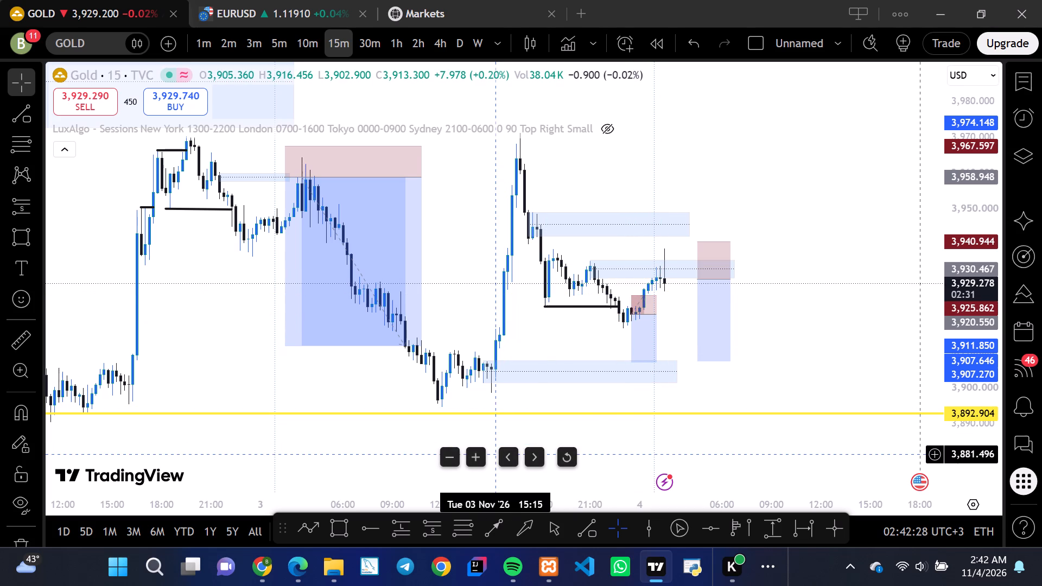
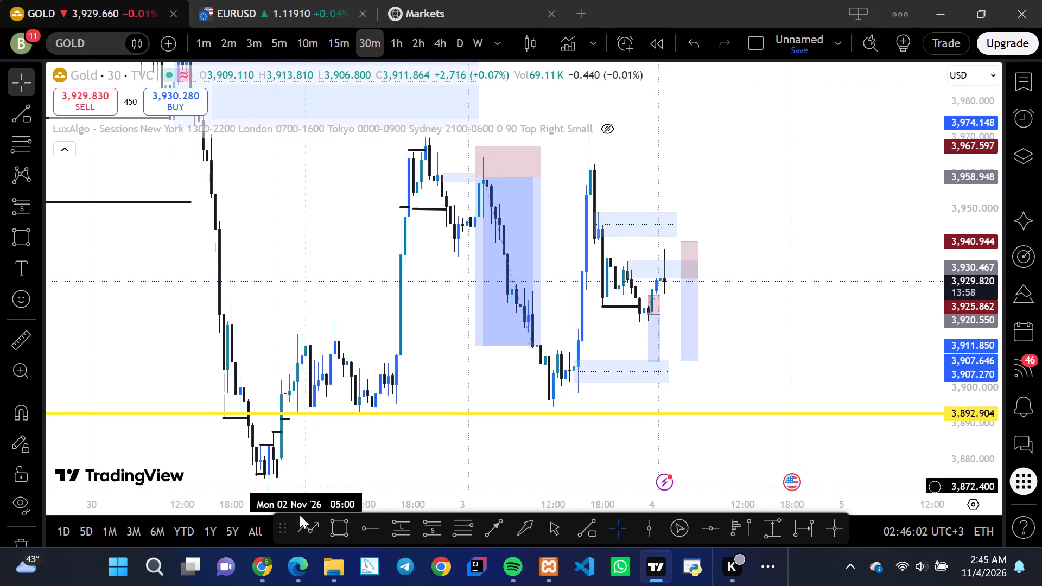
# Switch to WorldQuant BRAIN in Chrome and show the test period to review Super Simulation 3's PnL chart and IS Summary.
pyautogui.click(261, 567)
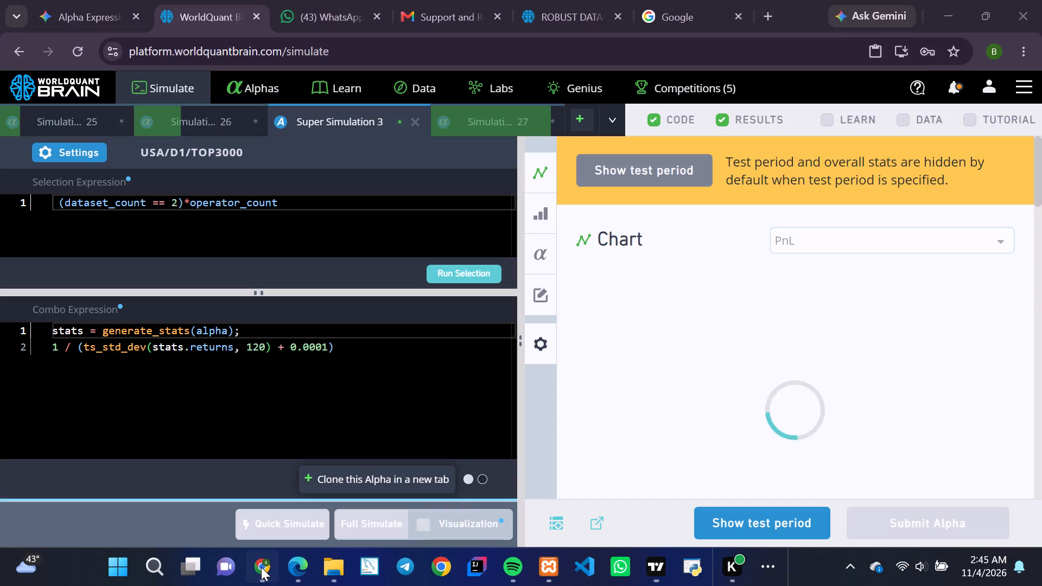
pyautogui.click(729, 514)
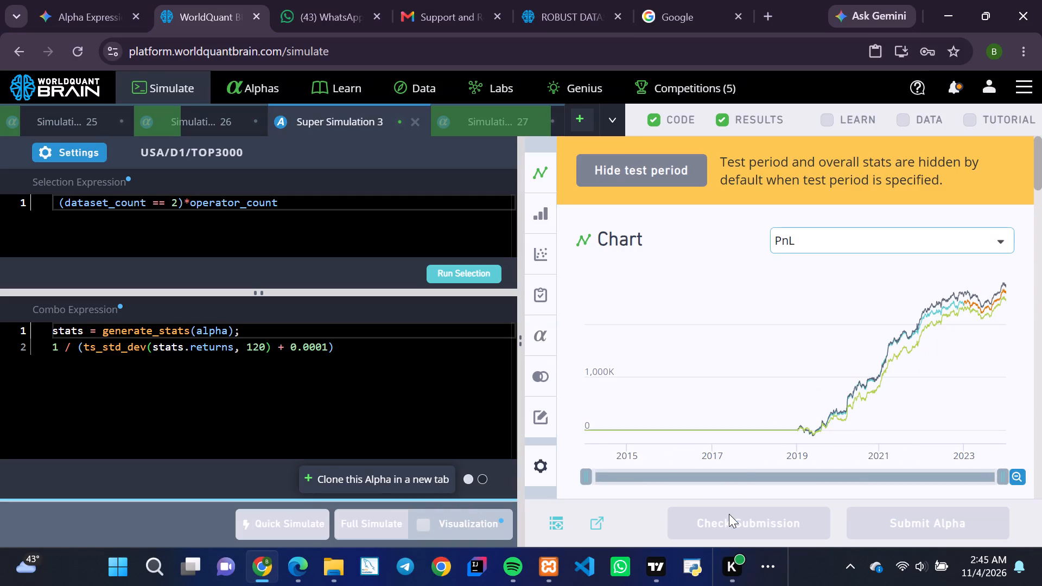
pyautogui.scroll(-2, 744, 442)
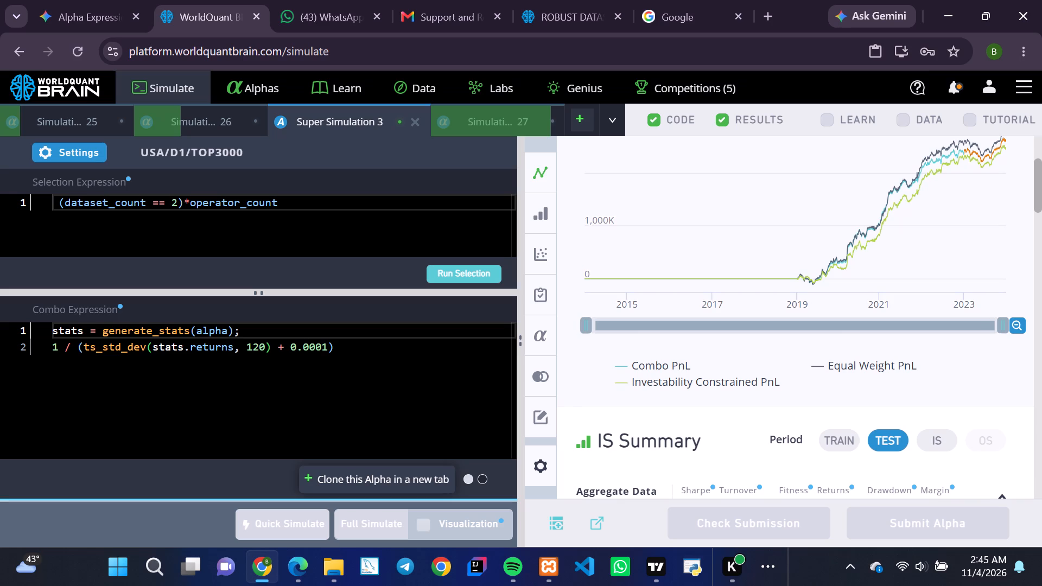
# Remove the dataset_count condition and multiplication sign from Super Simulation 3's selection expression, leaving only operator_count.
pyautogui.click(187, 207)
pyautogui.press('BackSpace')
pyautogui.press('BackSpace')
pyautogui.press('BackSpace')
pyautogui.press('BackSpace')
pyautogui.press('BackSpace')
pyautogui.press('BackSpace')
pyautogui.press('BackSpace')
pyautogui.press('BackSpace')
pyautogui.press('BackSpace')
pyautogui.press('BackSpace')
pyautogui.press('BackSpace')
pyautogui.press('BackSpace')
pyautogui.press('BackSpace')
pyautogui.press('BackSpace')
pyautogui.press('BackSpace')
pyautogui.press('BackSpace')
pyautogui.press('BackSpace')
pyautogui.press('BackSpace')
pyautogui.press('BackSpace')
pyautogui.press('BackSpace')
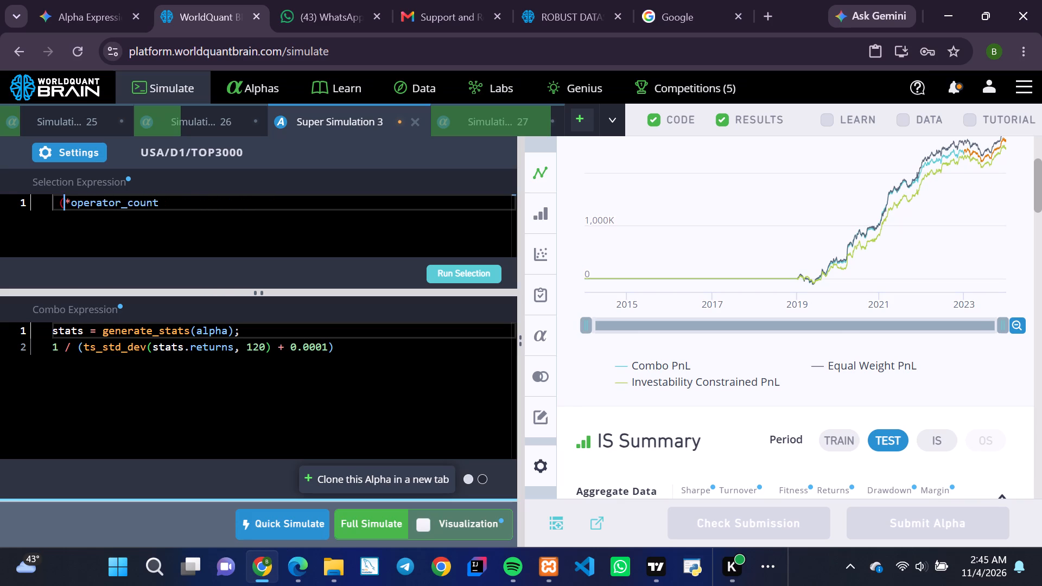
pyautogui.press('Right')
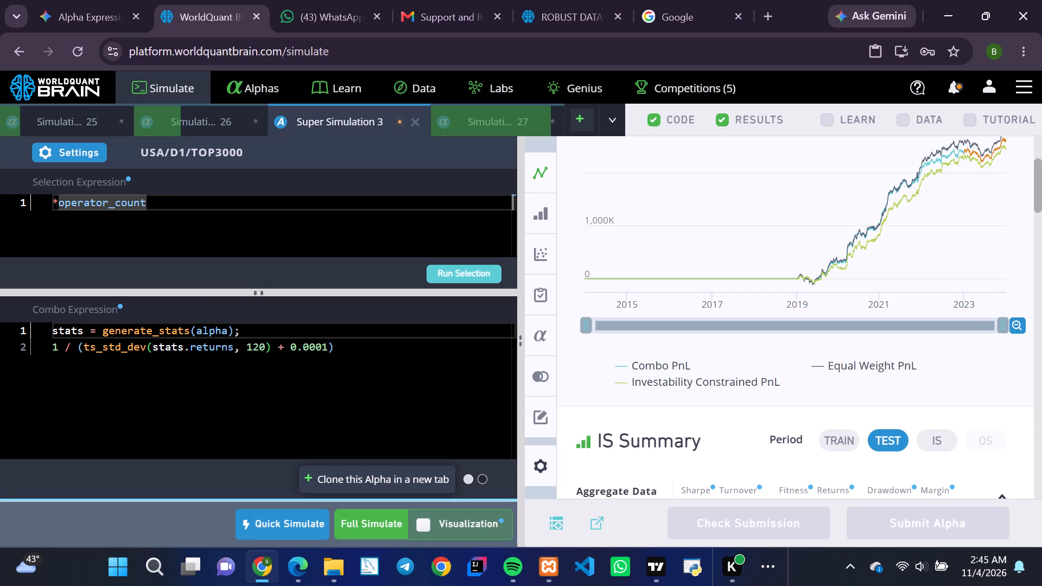
pyautogui.press('BackSpace')
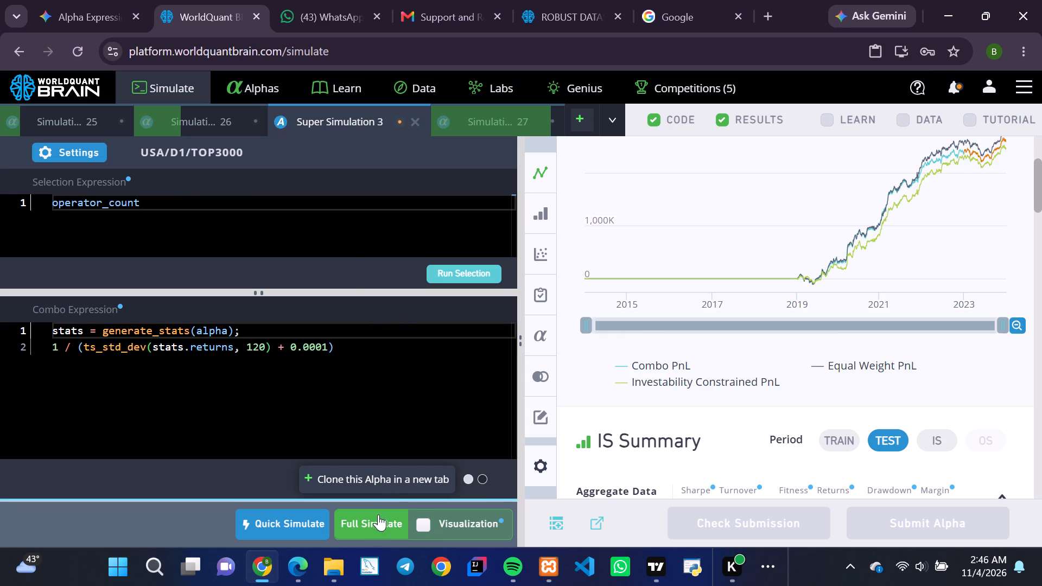
# Set Super Simulation 3's combo neutralization to RAM and apply the settings.
pyautogui.click(75, 148)
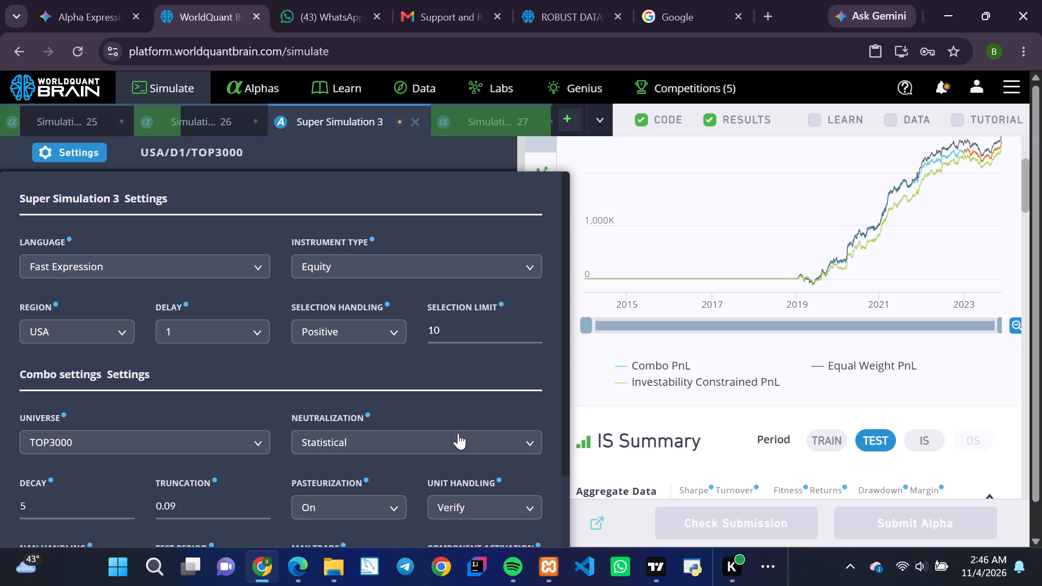
pyautogui.click(512, 440)
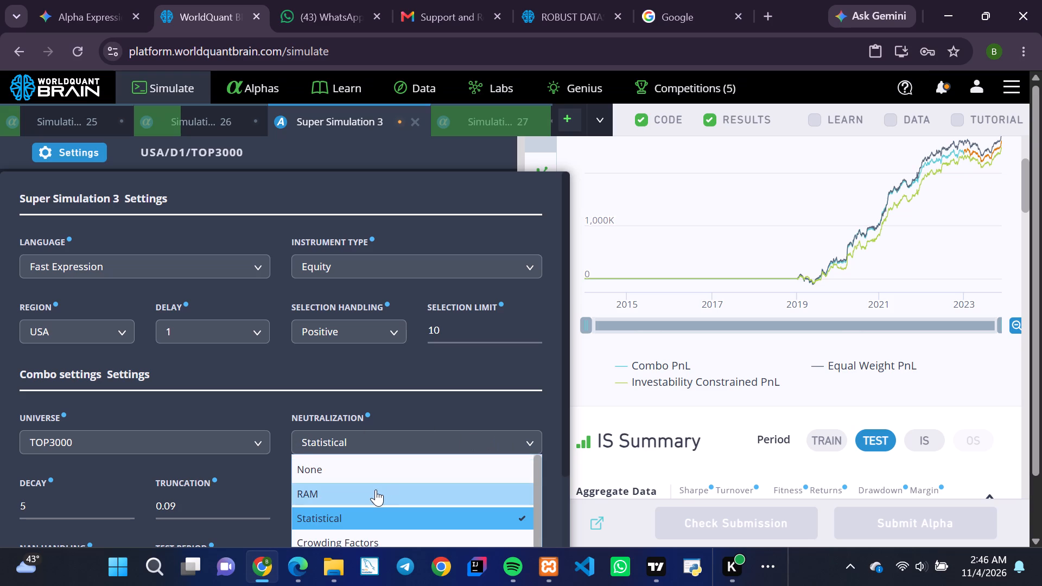
pyautogui.click(376, 489)
pyautogui.scroll(-4, 295, 460)
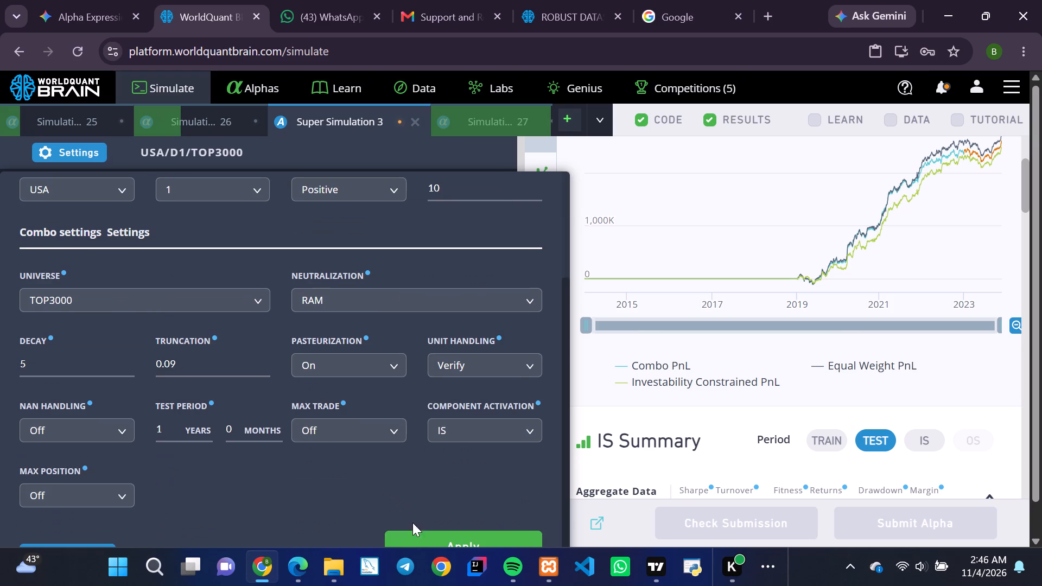
pyautogui.click(415, 538)
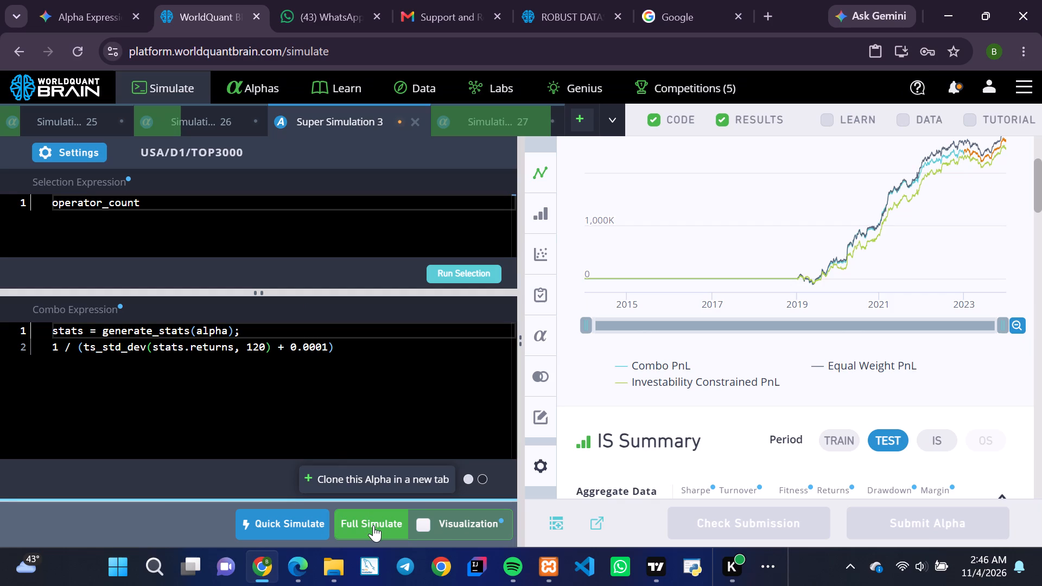
# Run the full simulation of Super Simulation 3.
pyautogui.click(373, 525)
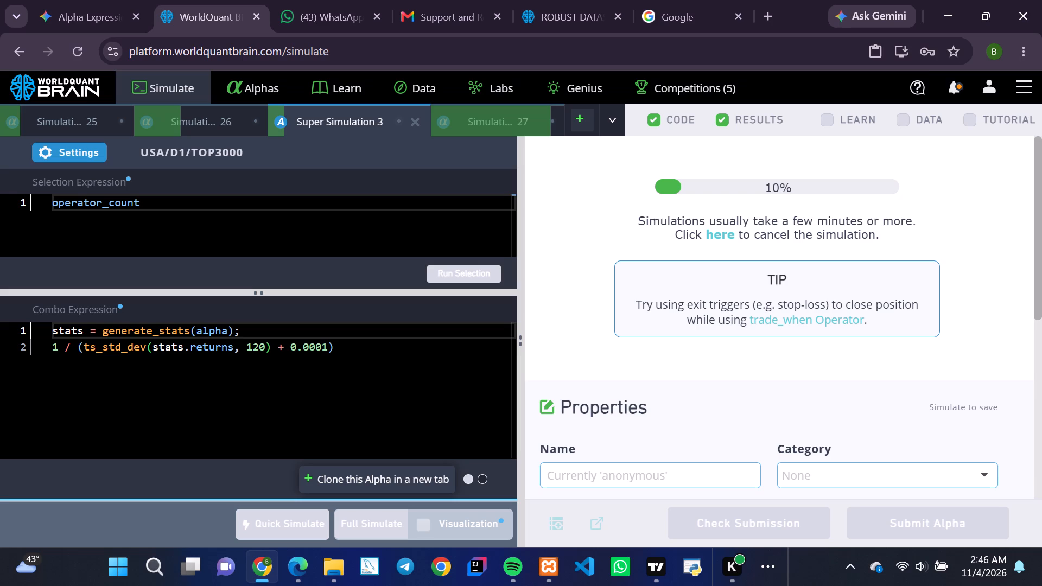
# Switch to TradingView to check the 30-minute Gold and EURUSD charts, looking back at the simulation's progress in between.
pyautogui.click(660, 571)
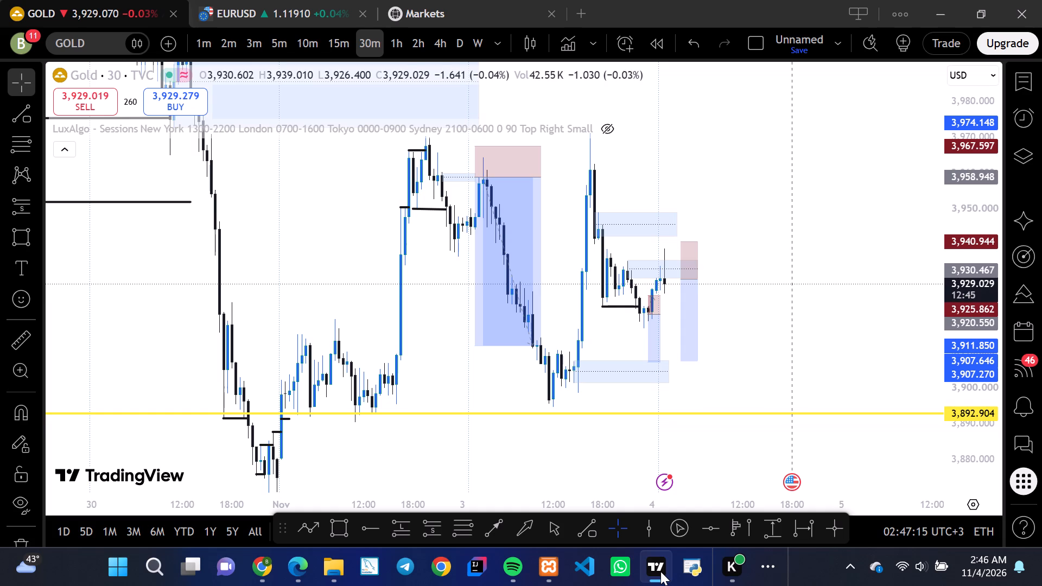
pyautogui.click(660, 571)
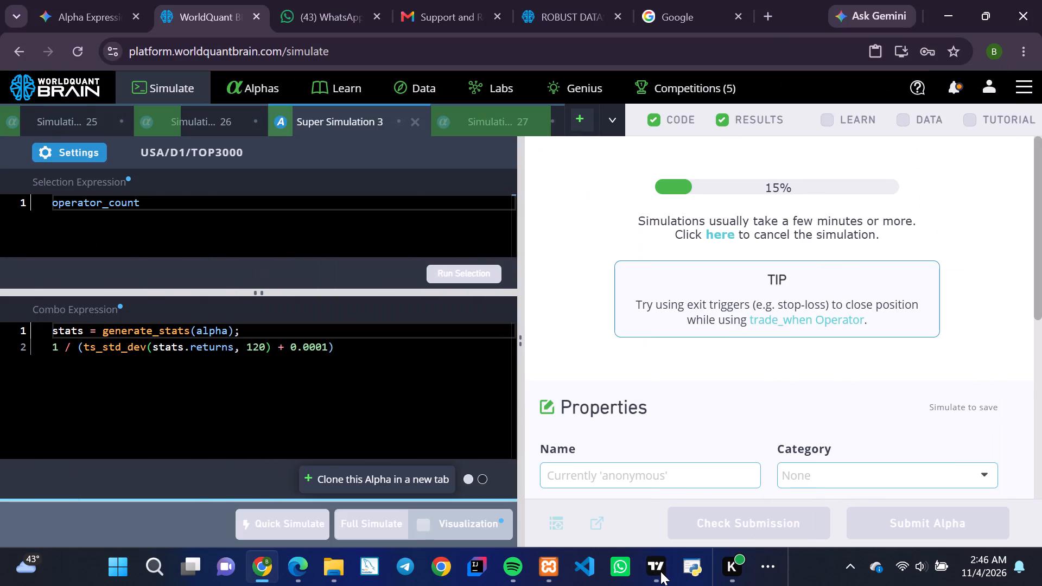
pyautogui.click(660, 571)
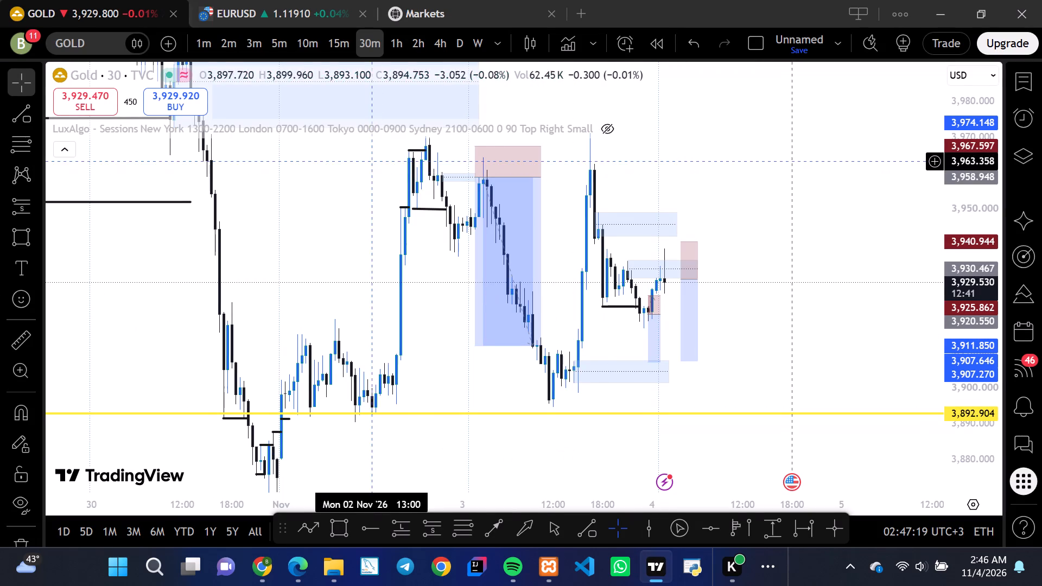
pyautogui.click(269, 9)
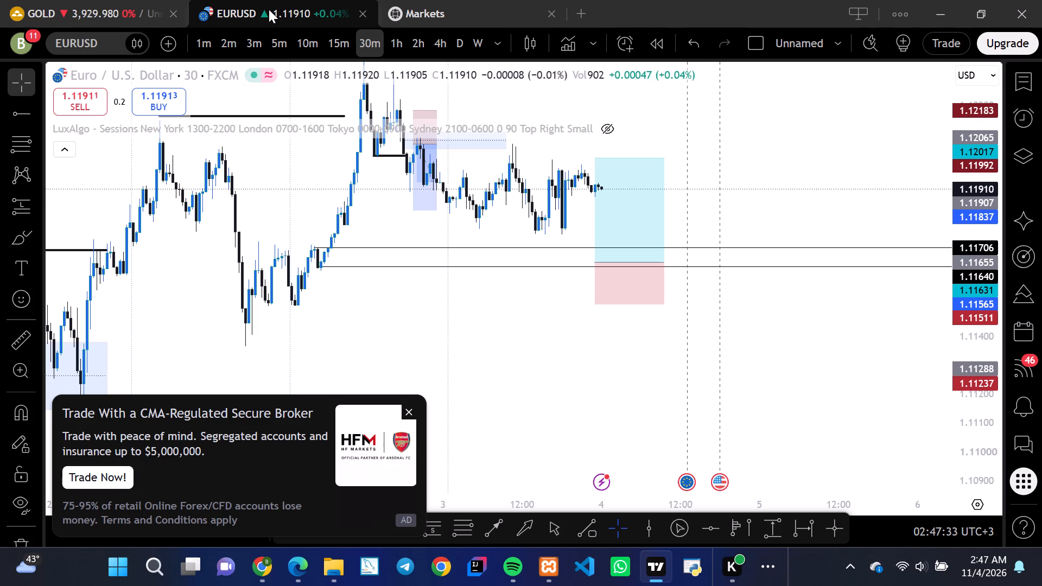
pyautogui.click(122, 13)
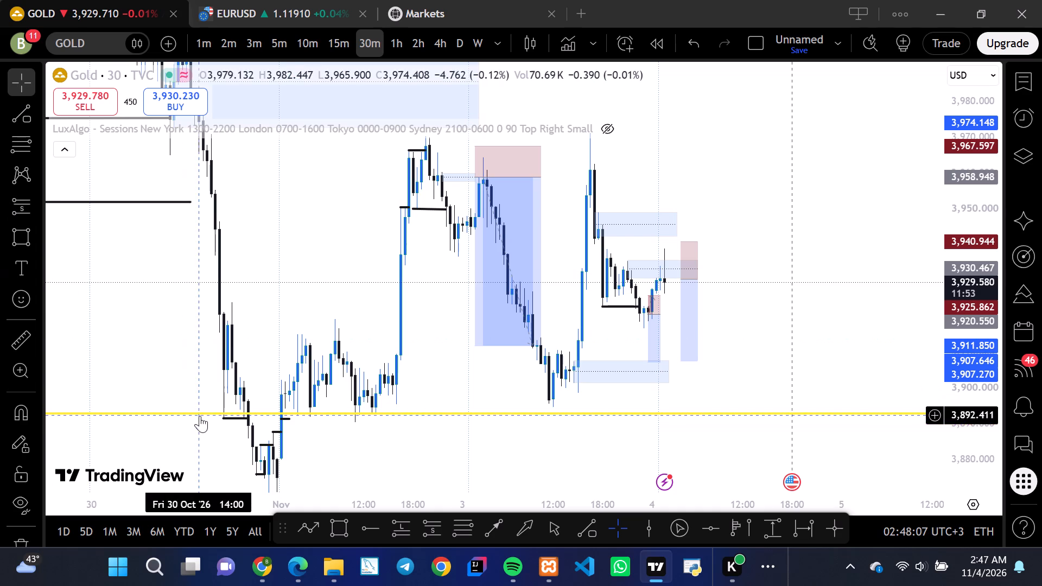
pyautogui.click(258, 570)
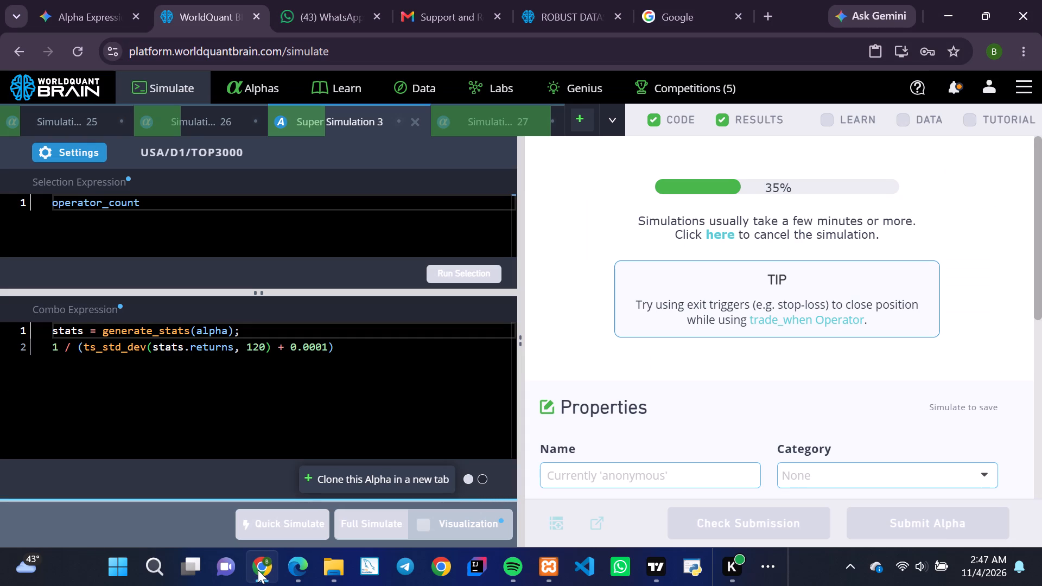
pyautogui.click(258, 570)
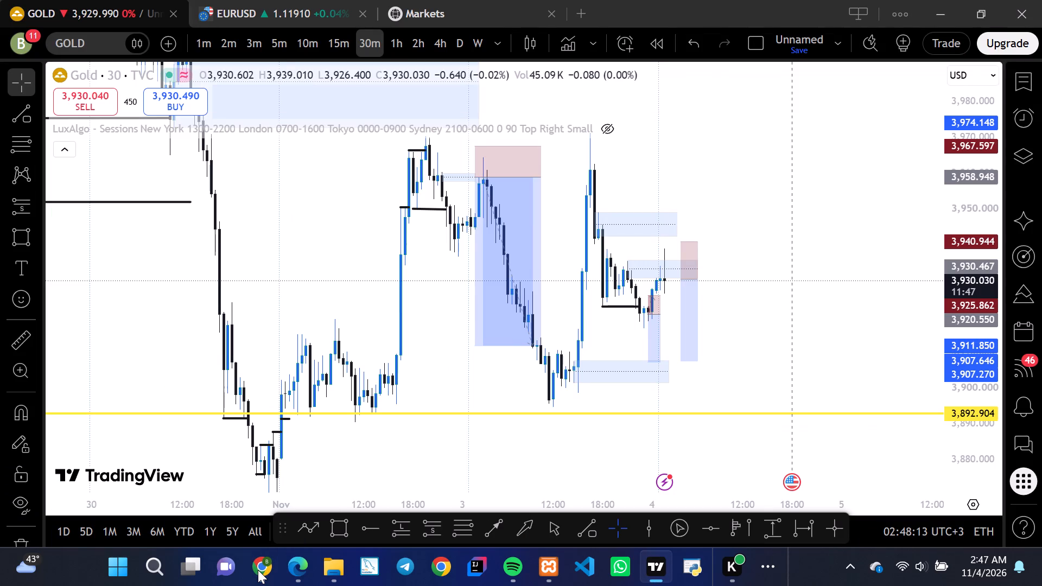
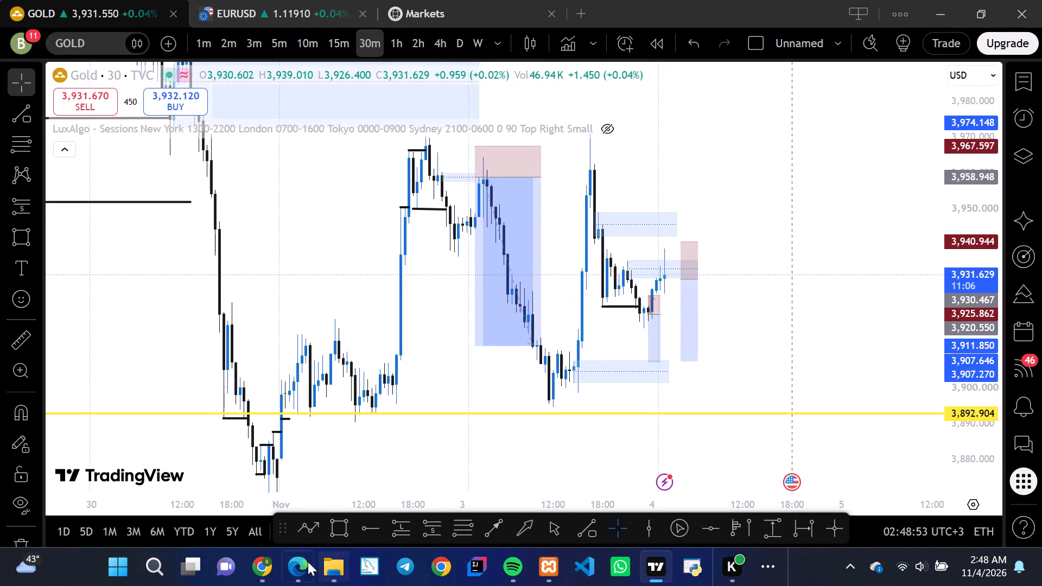
# Return to WorldQuant BRAIN in Chrome, show Super Simulation 3's test period, and review the PnL chart and IS-period summary.
pyautogui.click(260, 565)
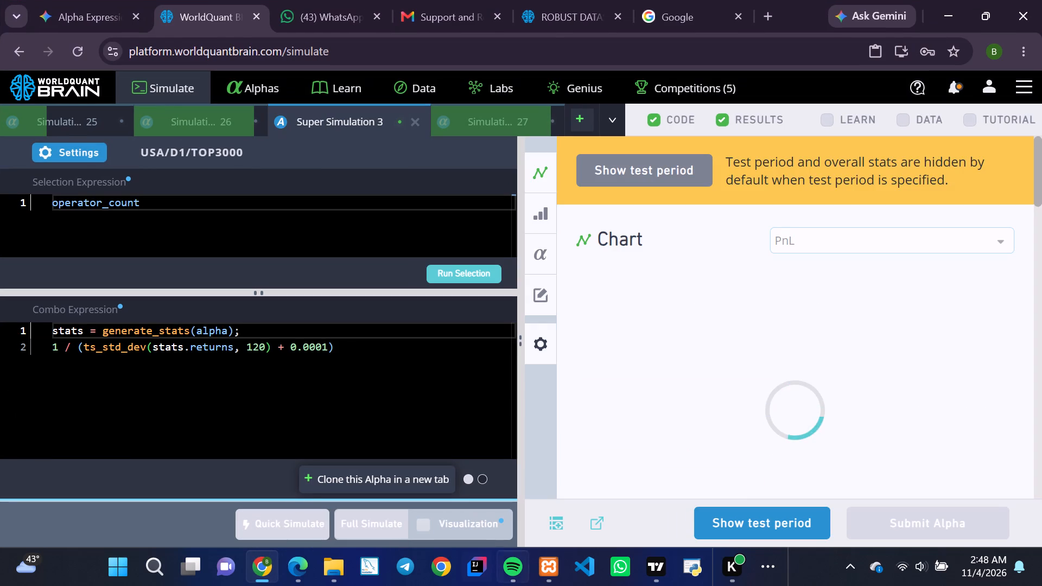
pyautogui.click(718, 529)
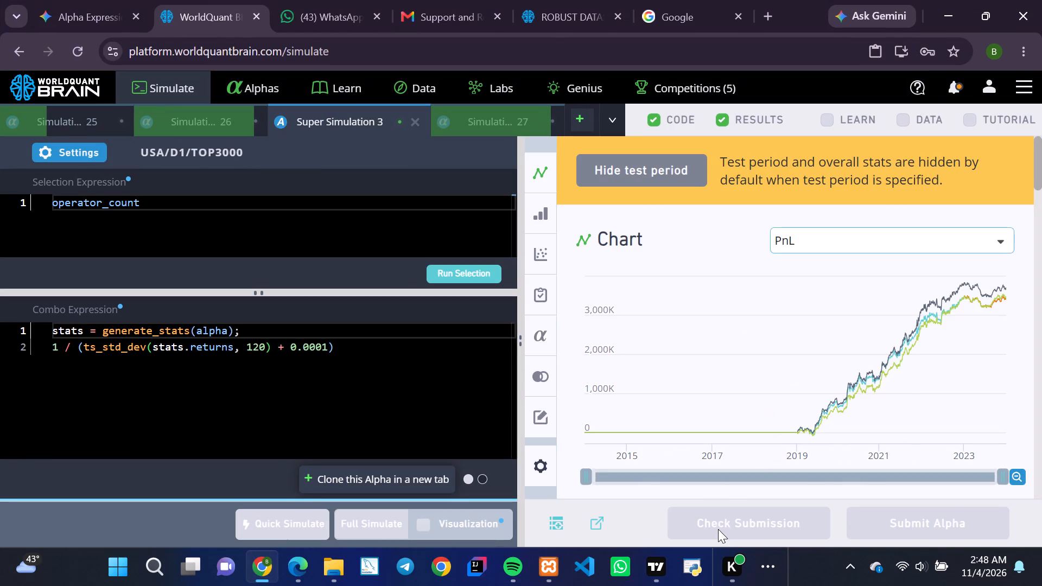
pyautogui.scroll(-2, 769, 408)
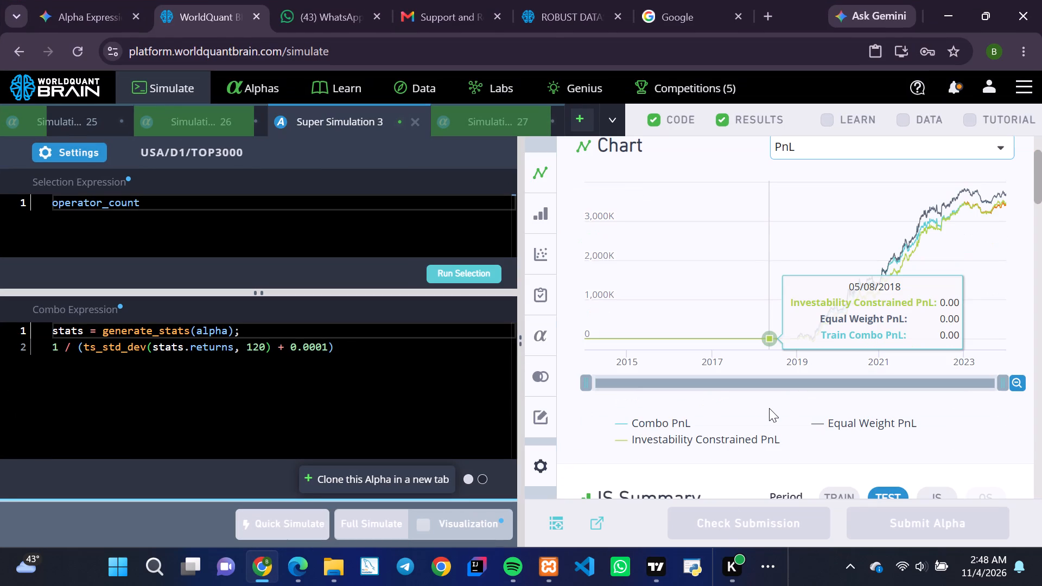
pyautogui.scroll(-1, 837, 422)
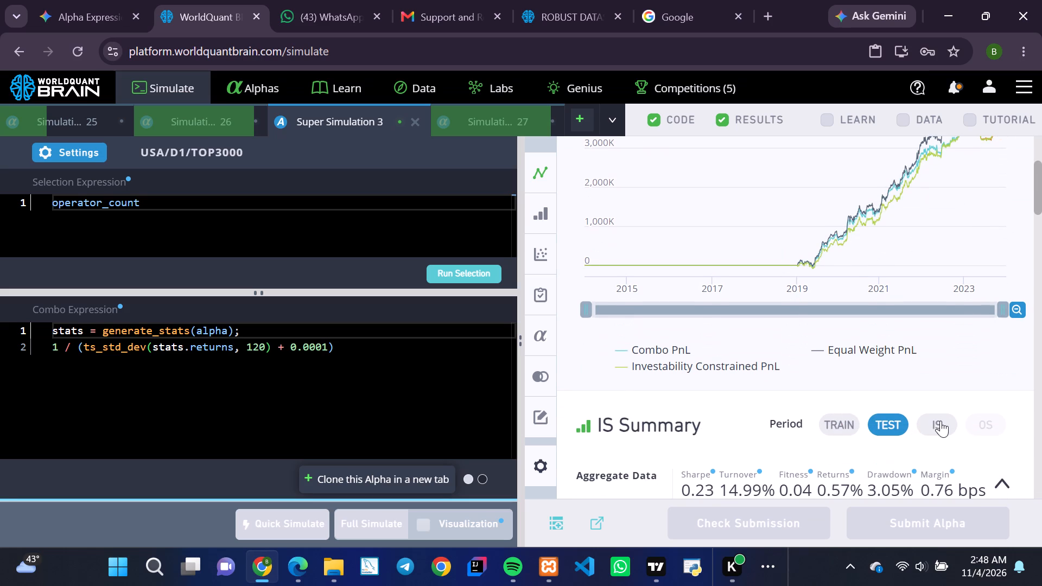
pyautogui.click(941, 421)
pyautogui.scroll(-2, 866, 430)
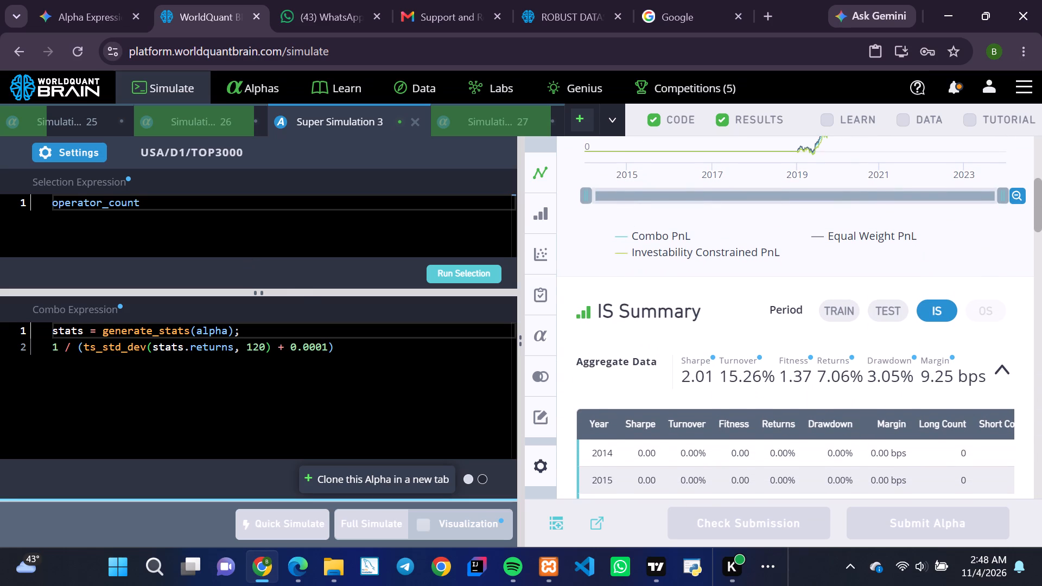
# Set Super Simulation 3's combo neutralization to Statistical and apply the settings.
pyautogui.click(67, 153)
pyautogui.scroll(-1, 199, 325)
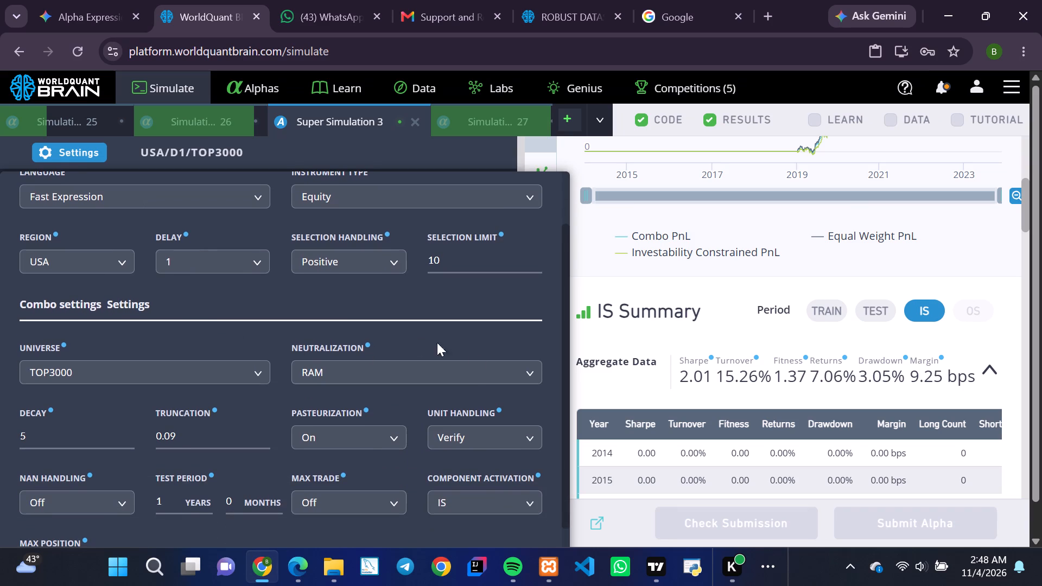
pyautogui.click(503, 362)
pyautogui.click(350, 454)
pyautogui.scroll(-1, 302, 470)
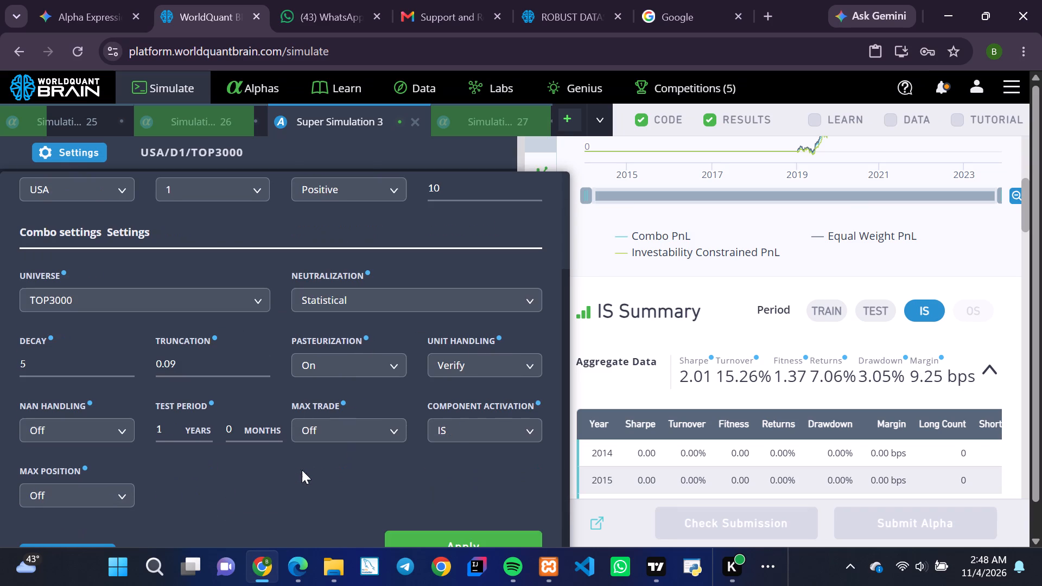
pyautogui.scroll(-1, 302, 470)
pyautogui.click(407, 541)
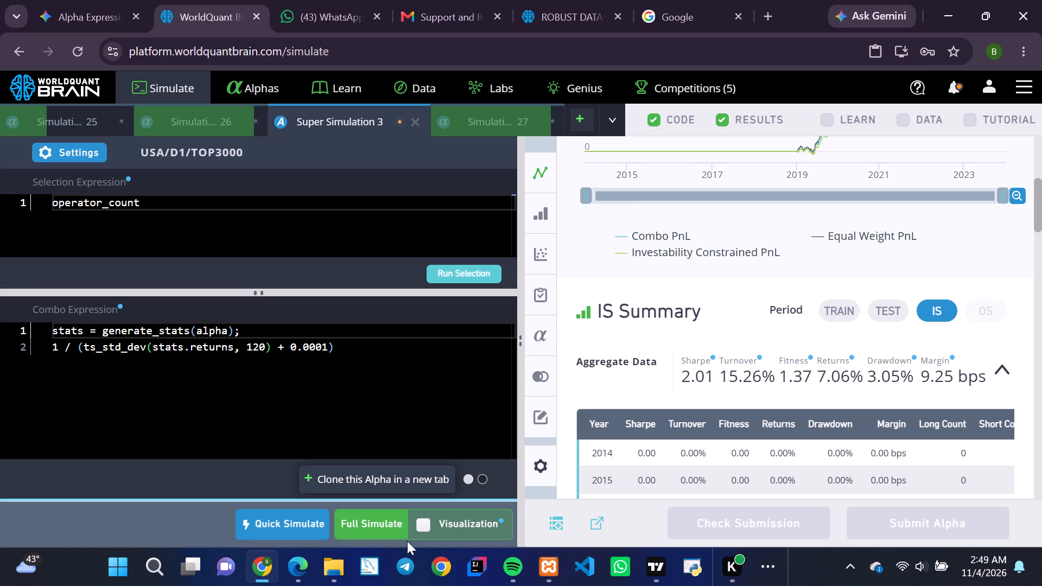
# Run the full simulation of Super Simulation 3.
pyautogui.click(348, 519)
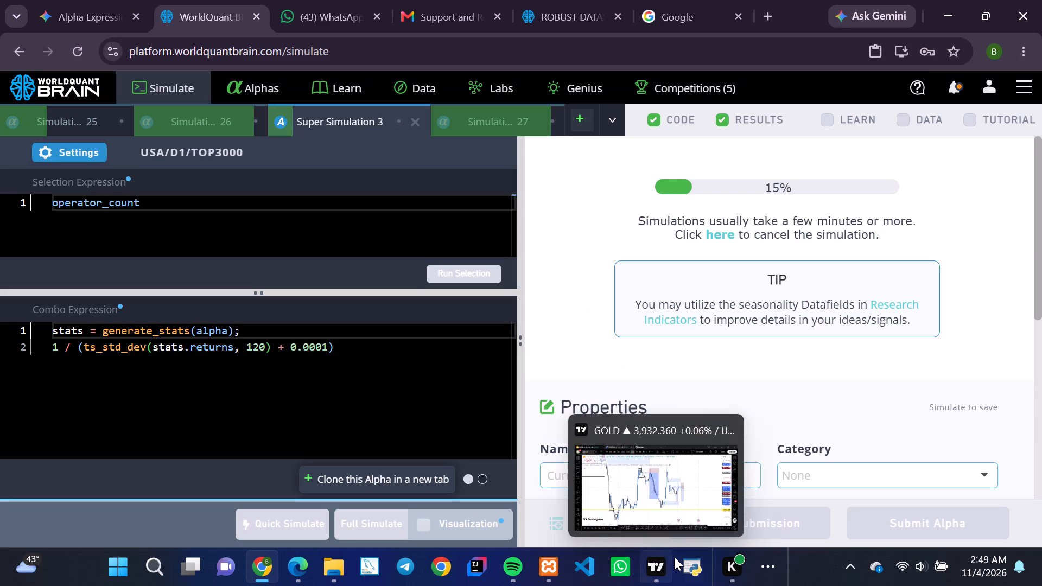
# Check the 30-minute Gold chart in TradingView and switch to the other Chrome profile's window.
pyautogui.click(653, 564)
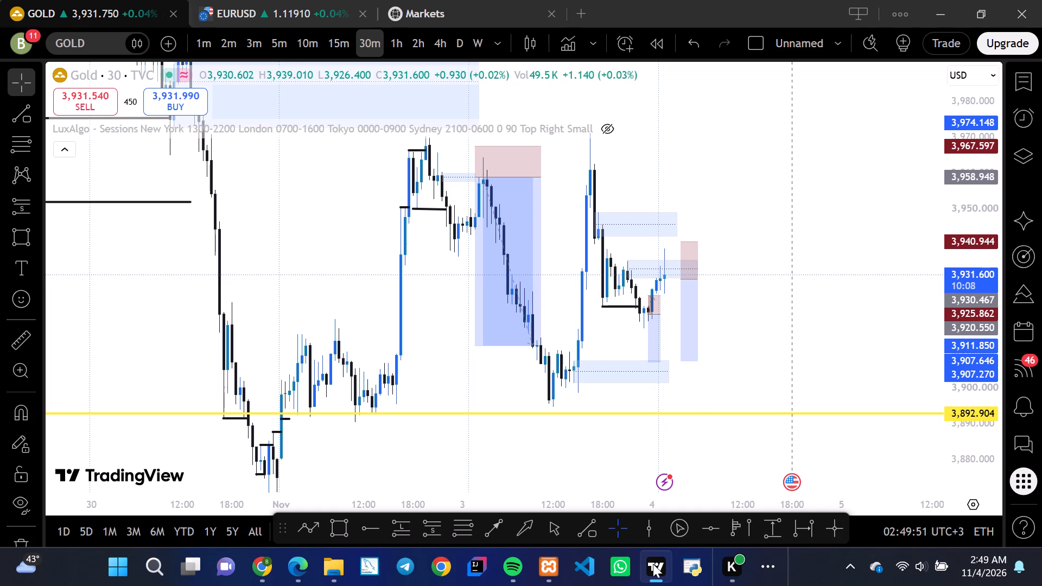
pyautogui.click(767, 571)
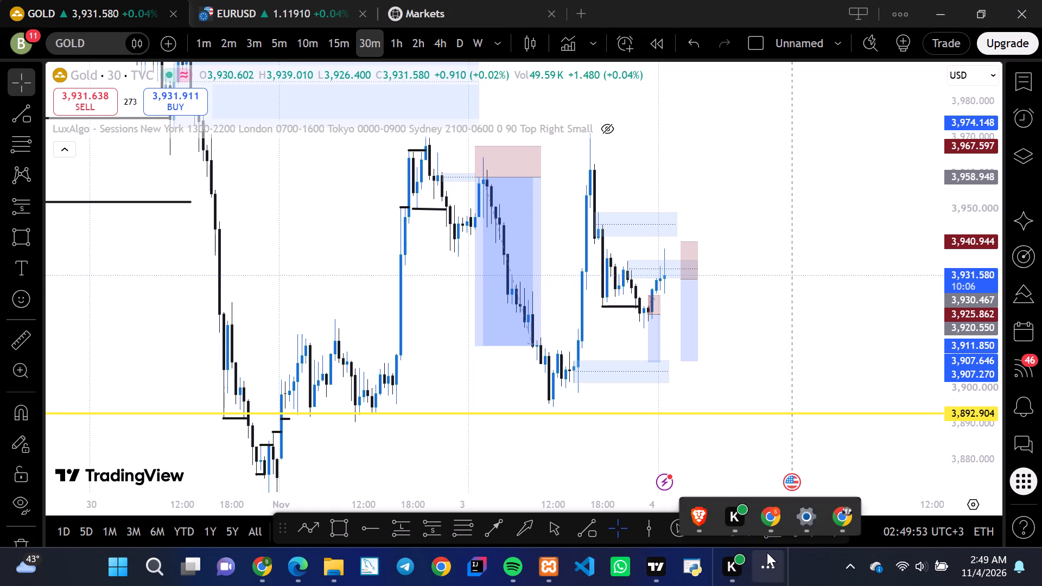
pyautogui.click(841, 513)
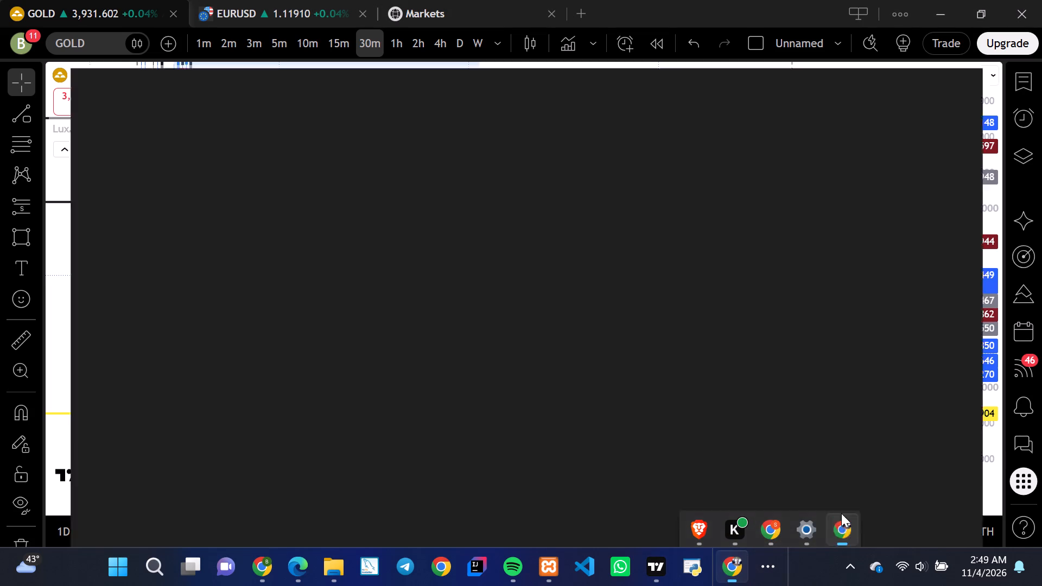
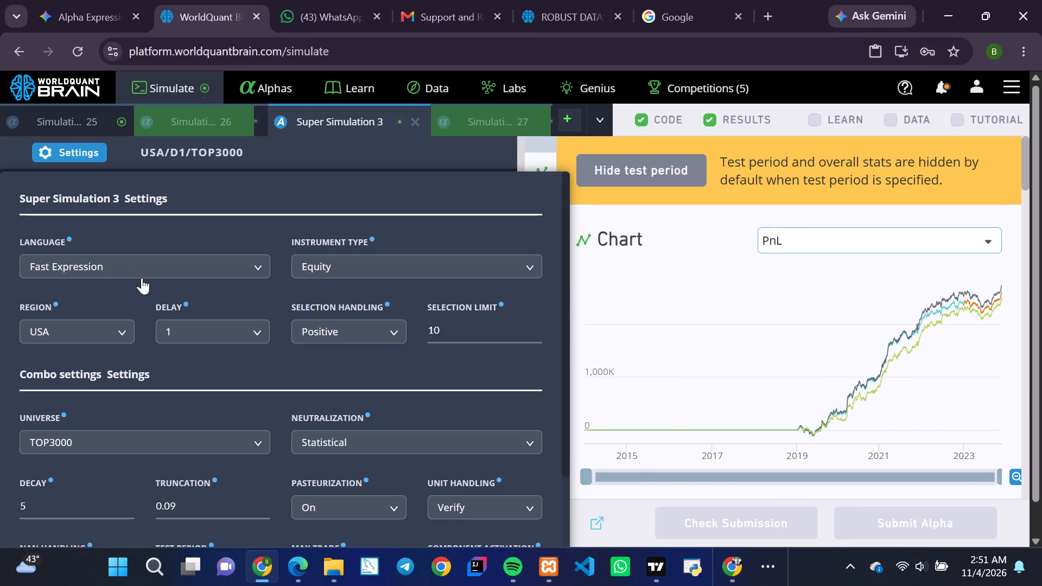
# Set Super Simulation 3's region to GLB and its combo universe to MINVOL1M, and apply the settings.
pyautogui.click(124, 332)
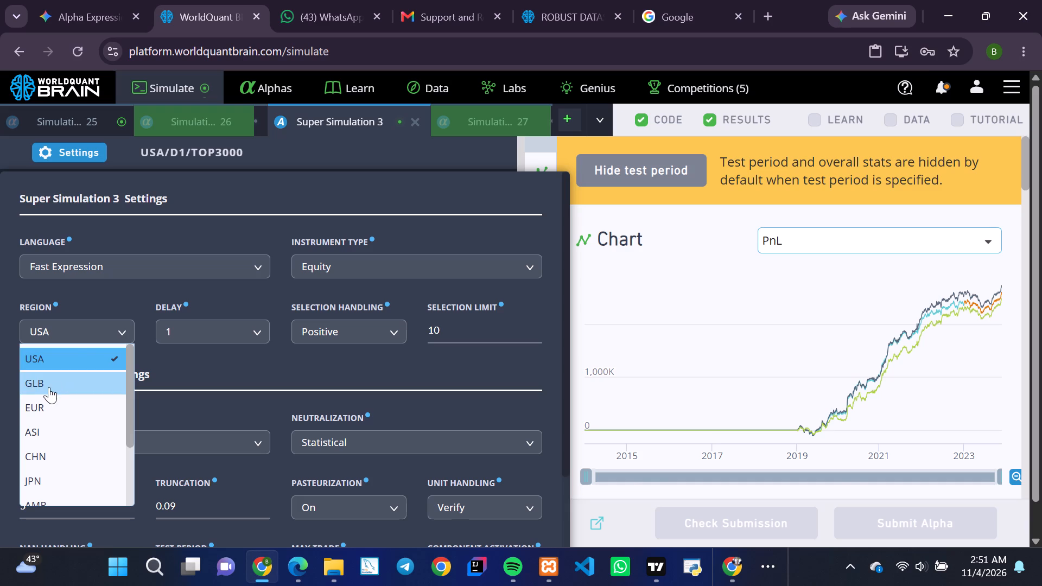
pyautogui.click(49, 387)
pyautogui.scroll(-2, 336, 390)
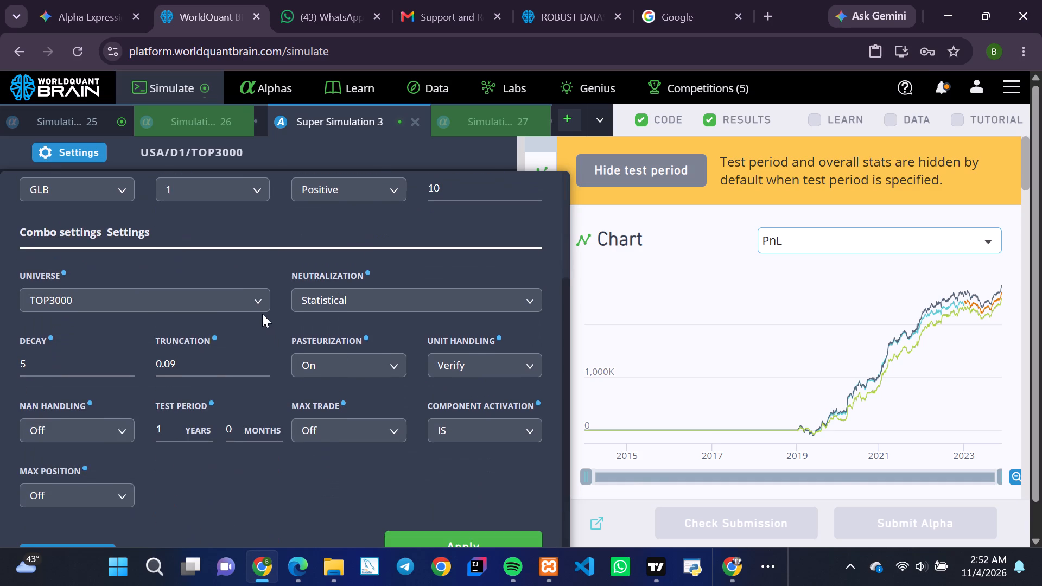
pyautogui.click(252, 296)
pyautogui.click(126, 352)
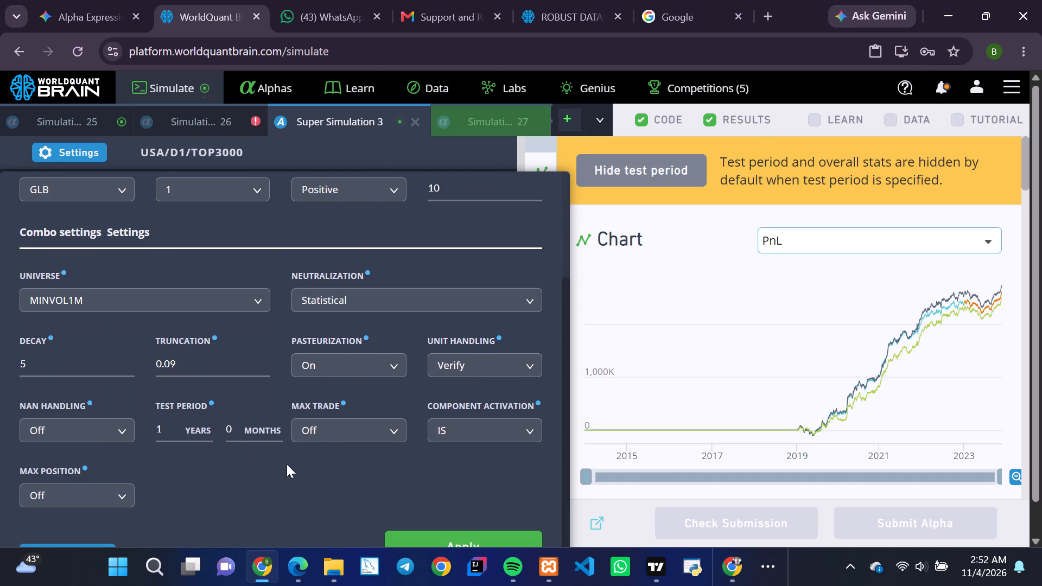
pyautogui.scroll(-2, 310, 478)
pyautogui.click(423, 504)
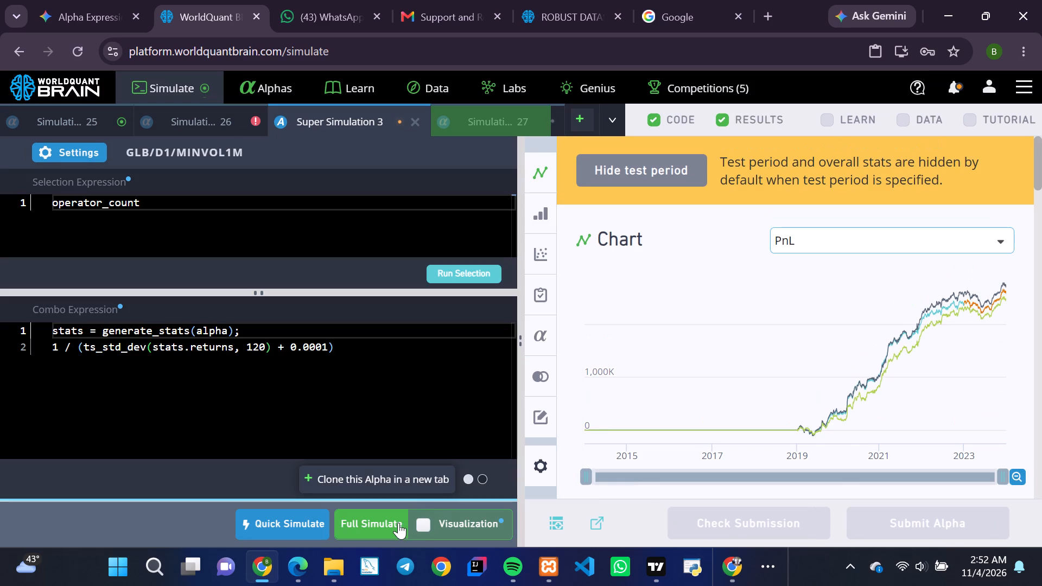
# Run the full simulation of Super Simulation 3.
pyautogui.click(384, 524)
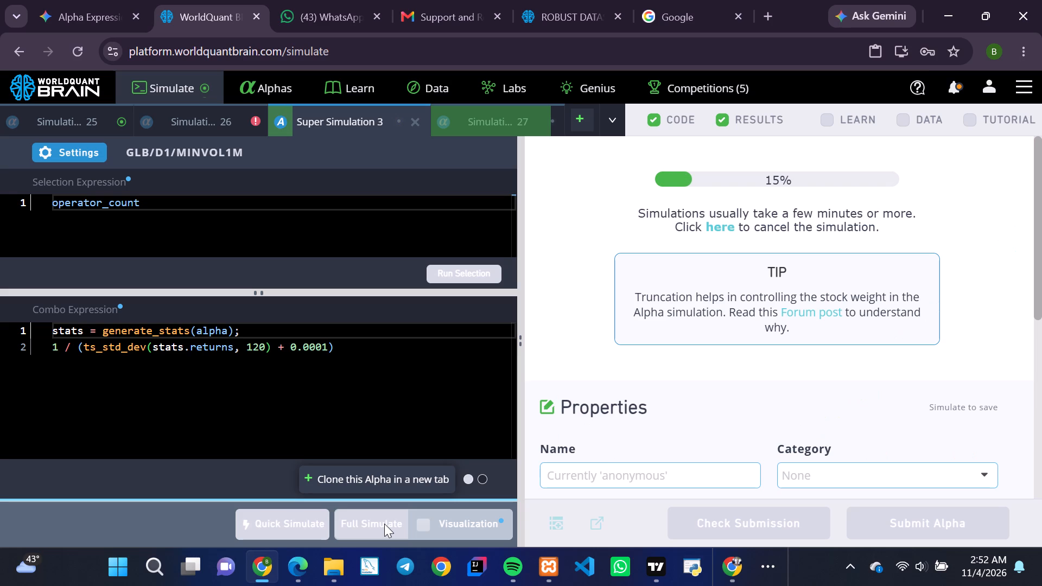
# Re-run the full simulation of Simulation 26.
pyautogui.click(199, 120)
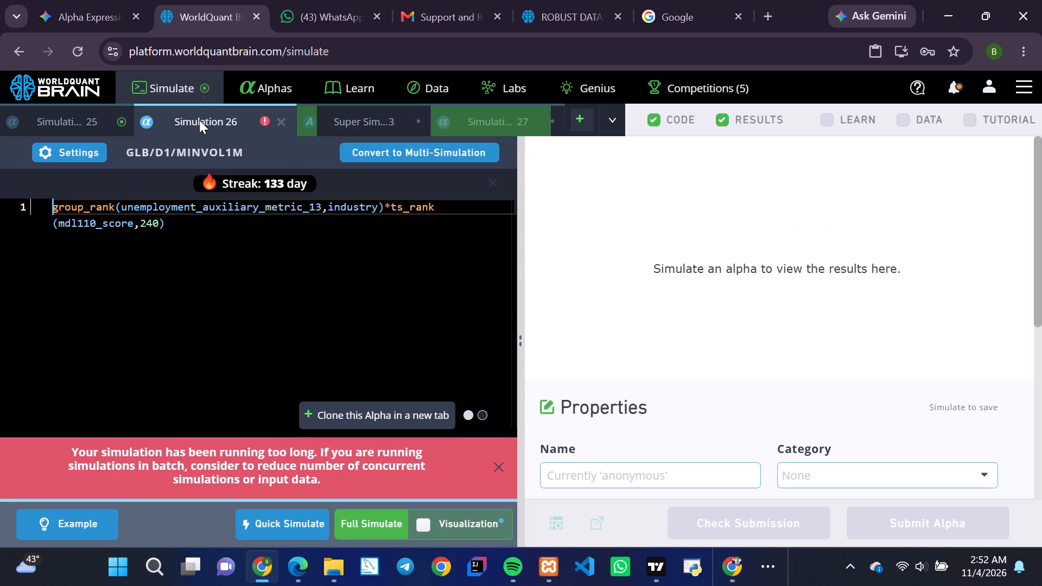
pyautogui.click(374, 530)
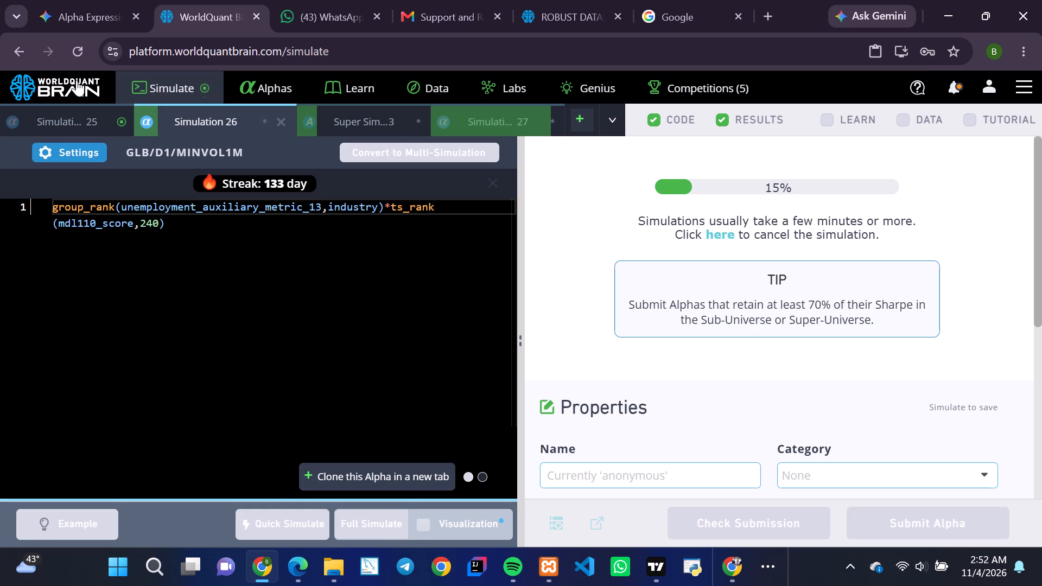
# Show Simulation 25's test period and review its IS-period summary and the IS testing status warnings.
pyautogui.click(62, 117)
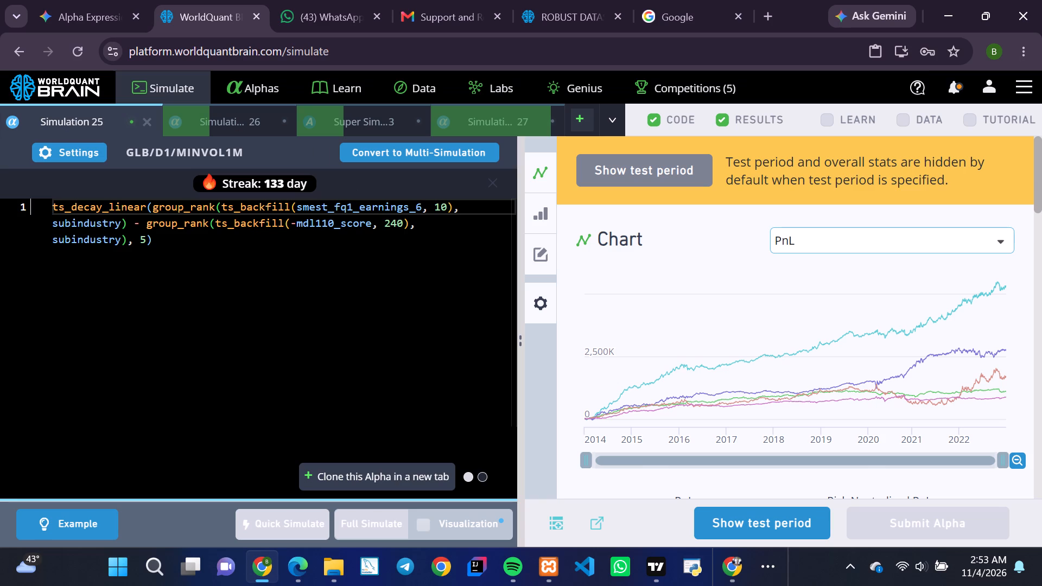
pyautogui.click(726, 514)
pyautogui.scroll(-2, 811, 383)
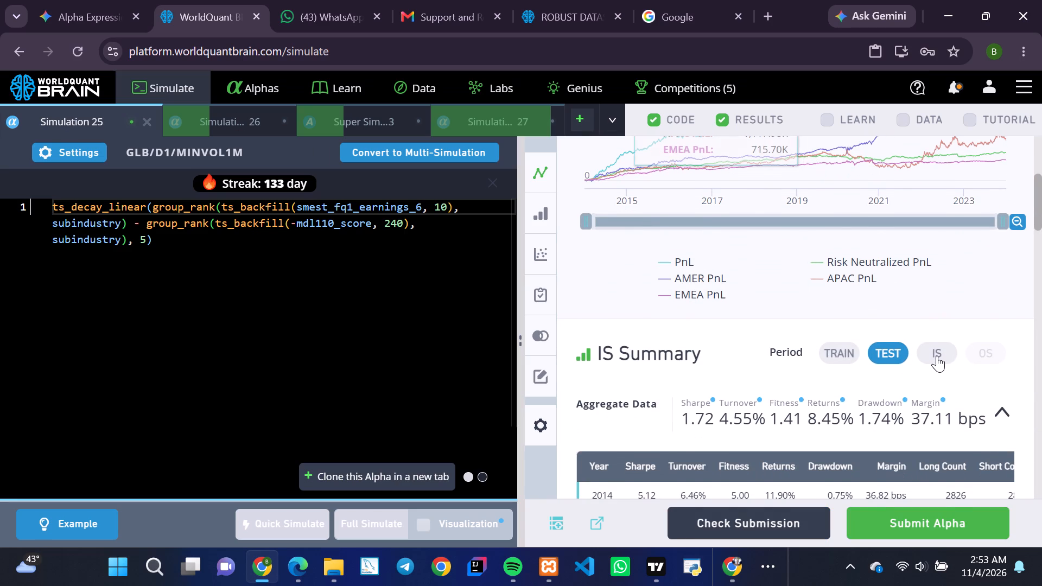
pyautogui.click(937, 355)
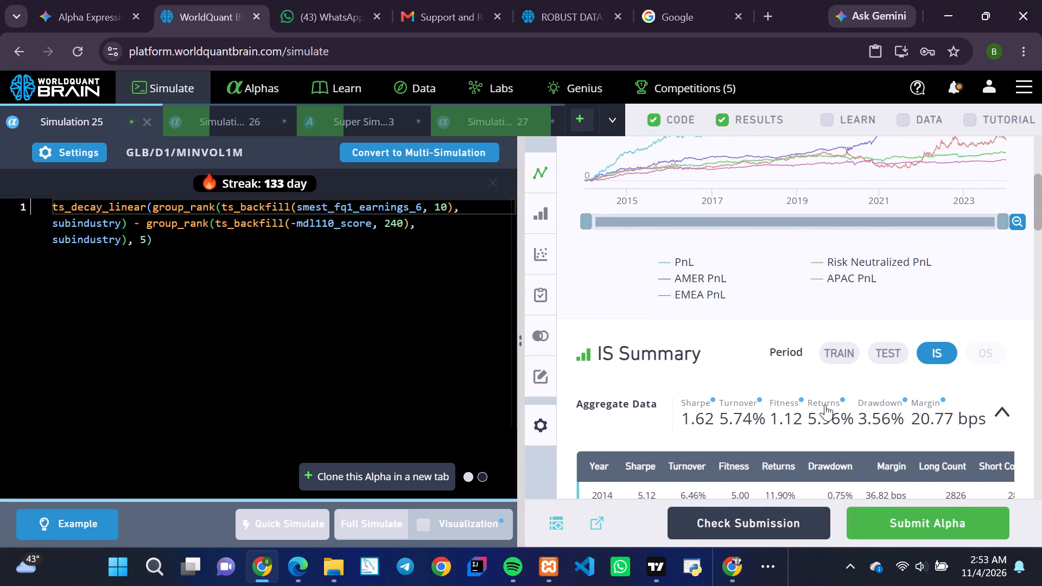
pyautogui.scroll(-9, 784, 419)
pyautogui.click(694, 432)
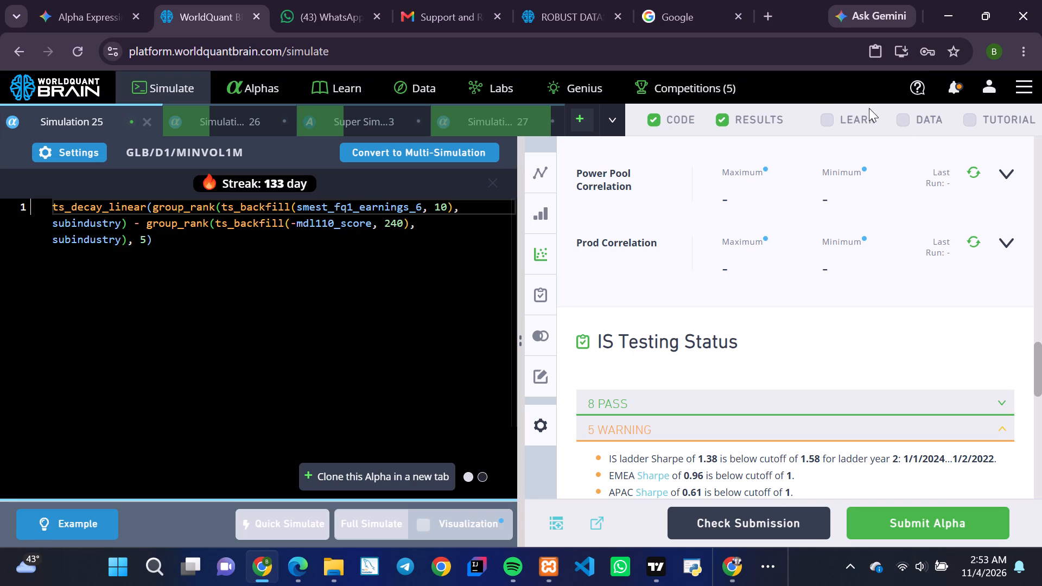
# Search the GLB MINVOL1M data for tm_17_r1_r5_r10_rh_ah3_d1_r5_q2 and show all matching fields.
pyautogui.click(899, 112)
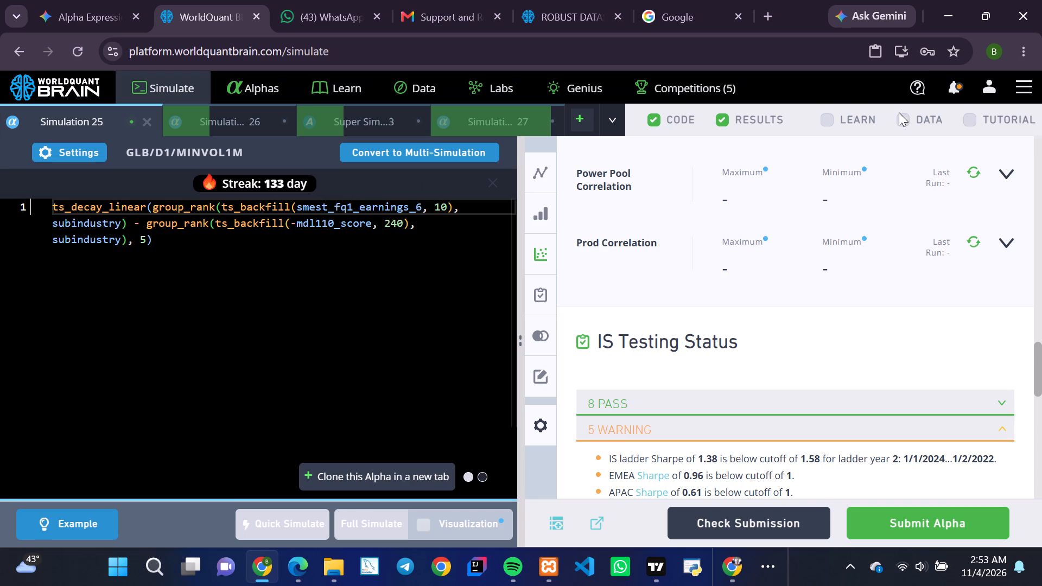
pyautogui.click(902, 118)
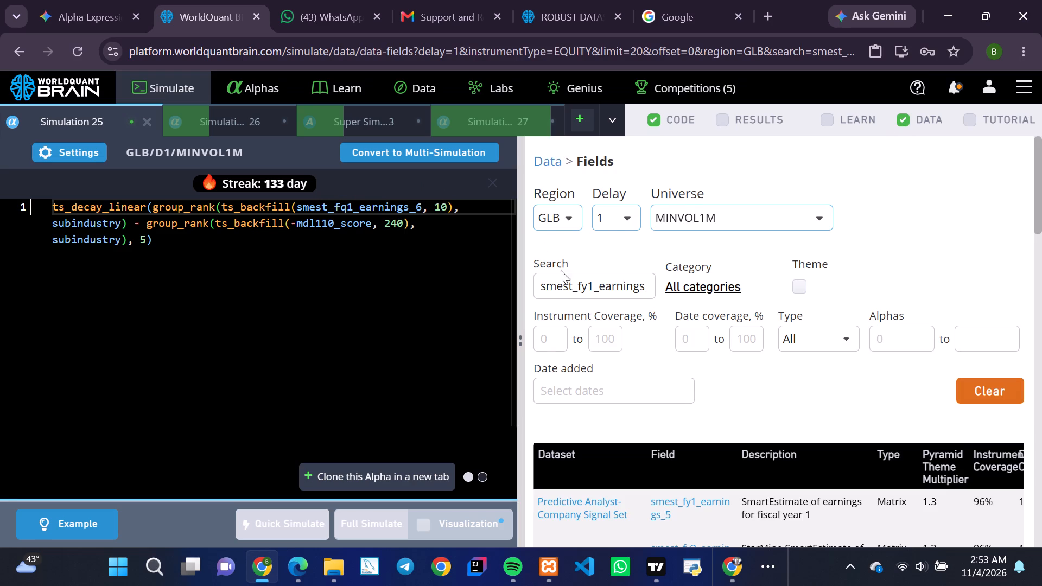
pyautogui.click(548, 155)
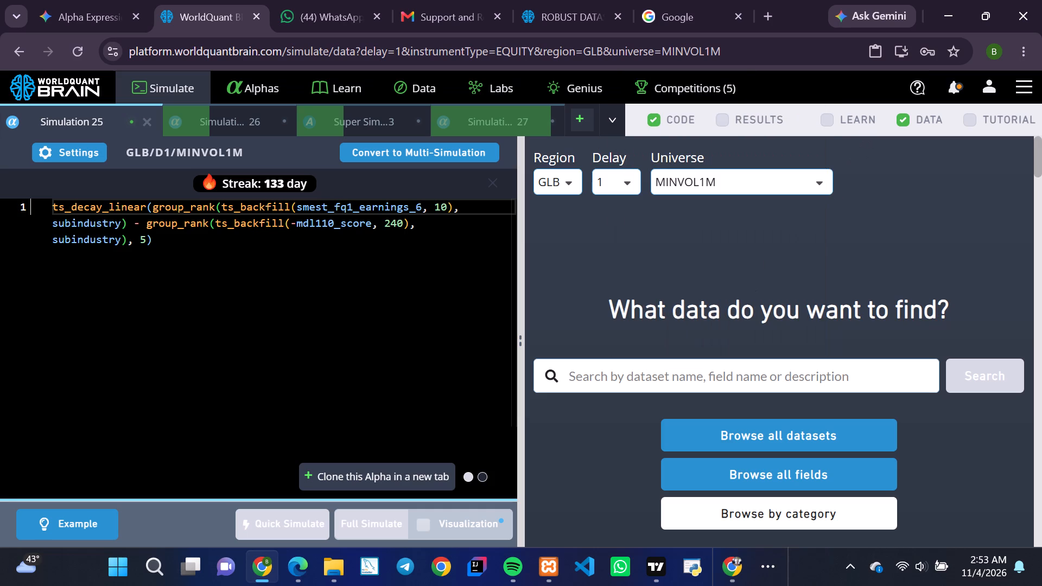
pyautogui.click(624, 372)
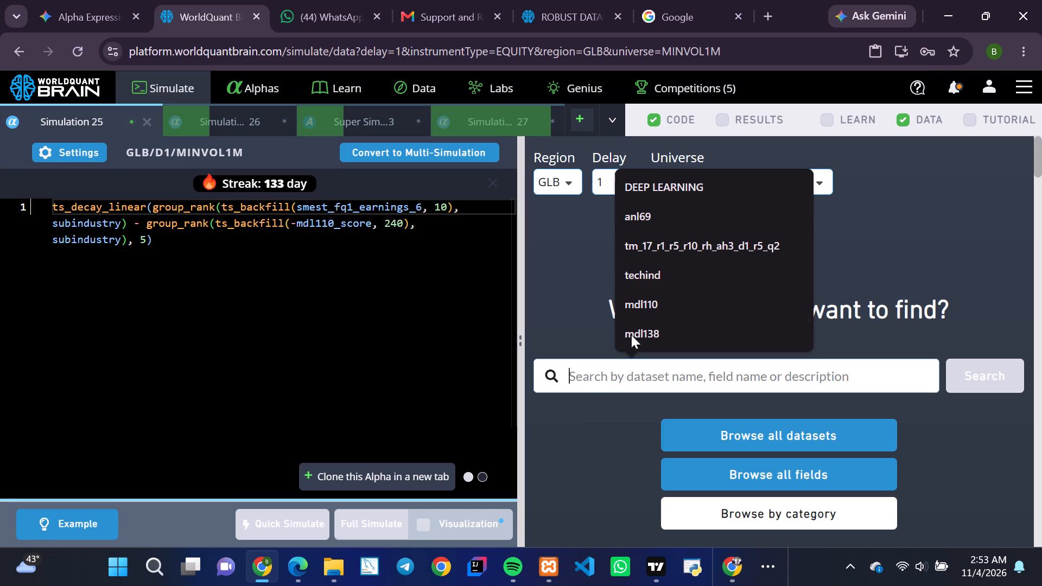
pyautogui.click(691, 258)
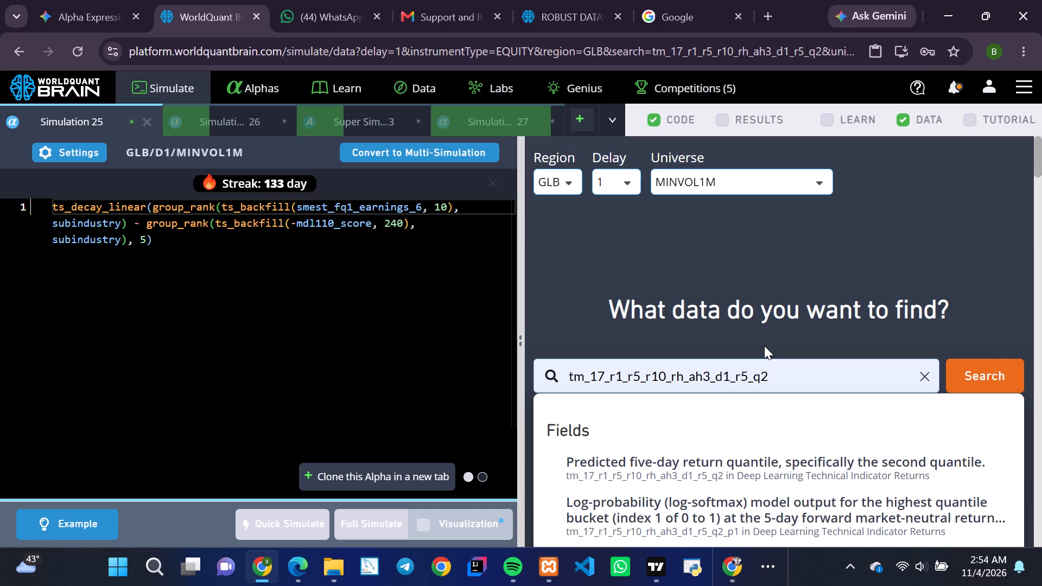
pyautogui.scroll(-4, 731, 402)
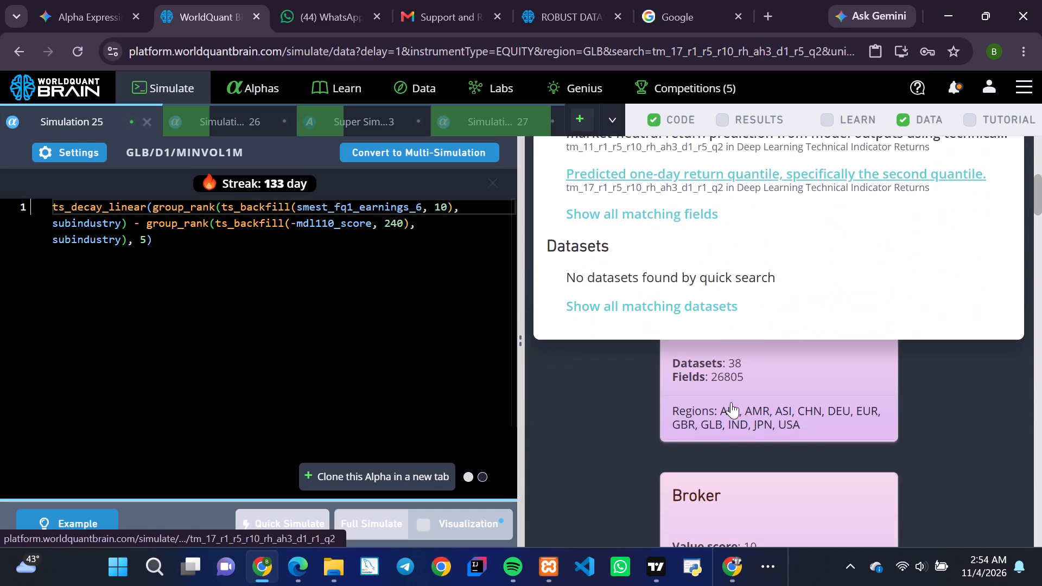
pyautogui.scroll(1, 731, 402)
pyautogui.click(617, 237)
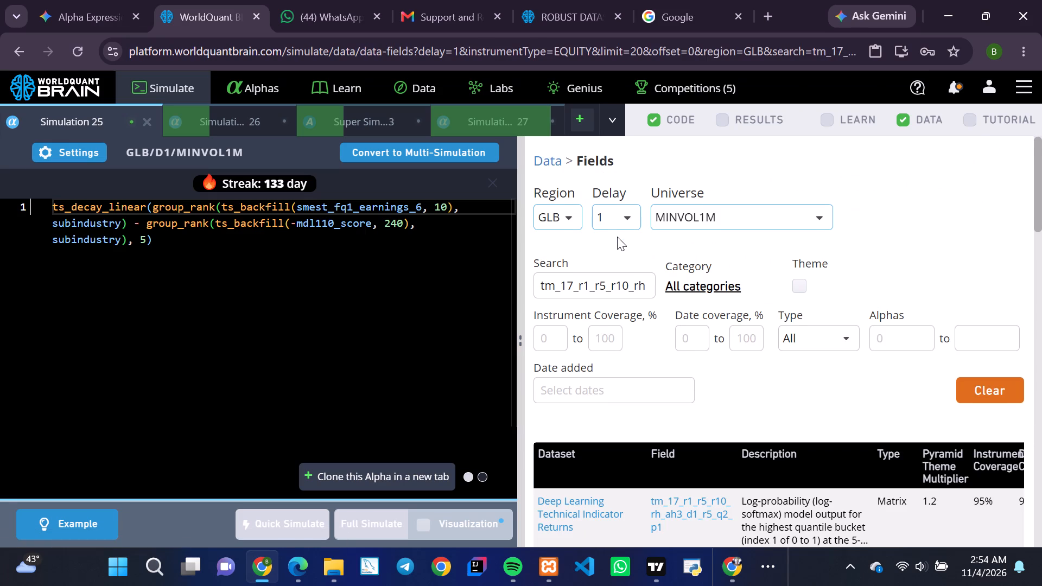
# Browse the matching deep learning fields and copy the field name tm_17_r1_r5_r10_rh_ah3_d1_r1_q2.
pyautogui.scroll(-3, 617, 237)
pyautogui.hscroll(-1, 716, 300)
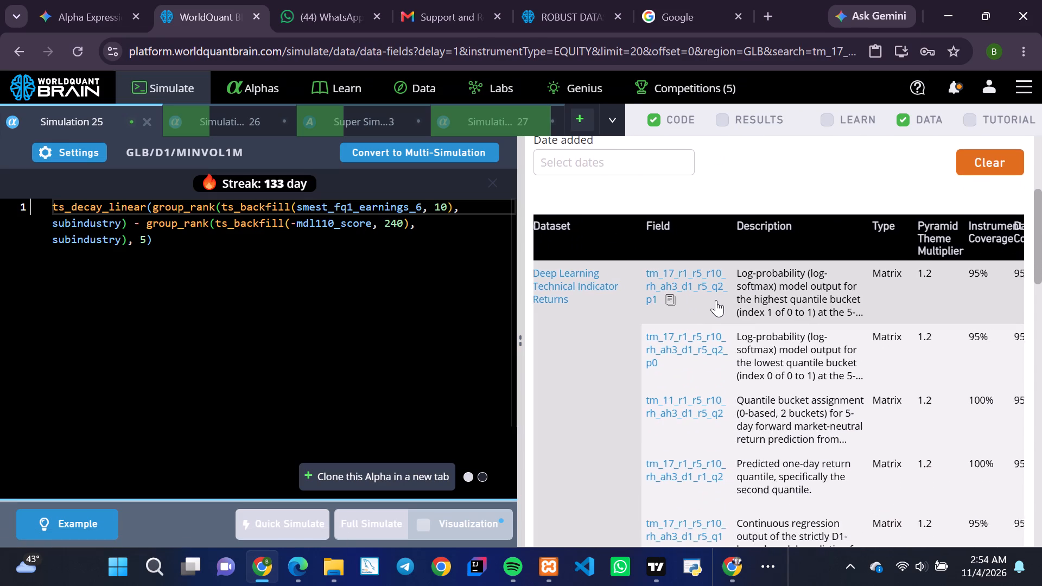
pyautogui.hscroll(-2, 716, 300)
pyautogui.hscroll(3, 716, 300)
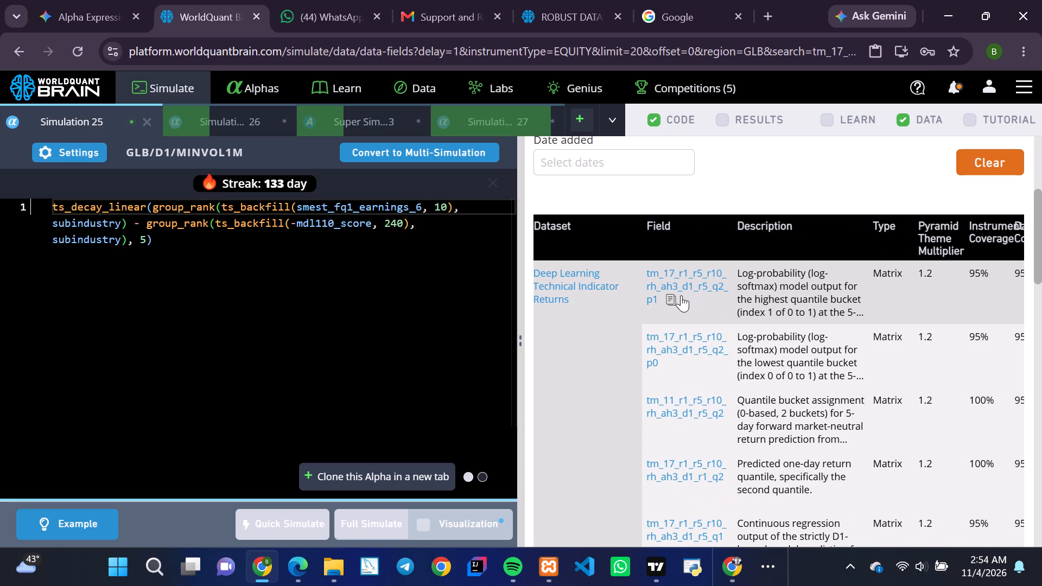
pyautogui.scroll(-2, 690, 328)
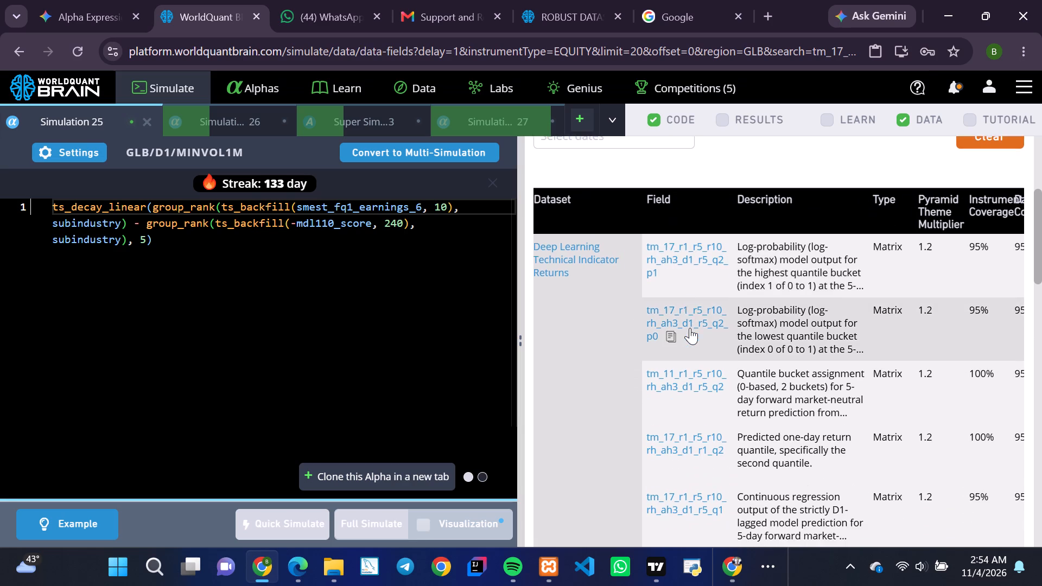
pyautogui.hscroll(-2, 690, 328)
pyautogui.scroll(1, 690, 328)
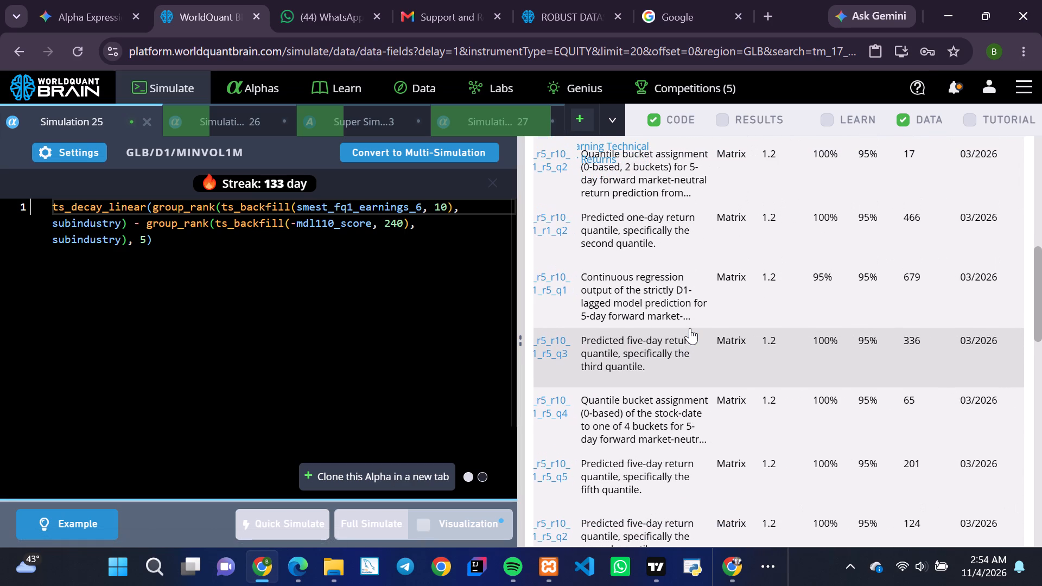
pyautogui.scroll(2, 690, 328)
pyautogui.hscroll(2, 690, 328)
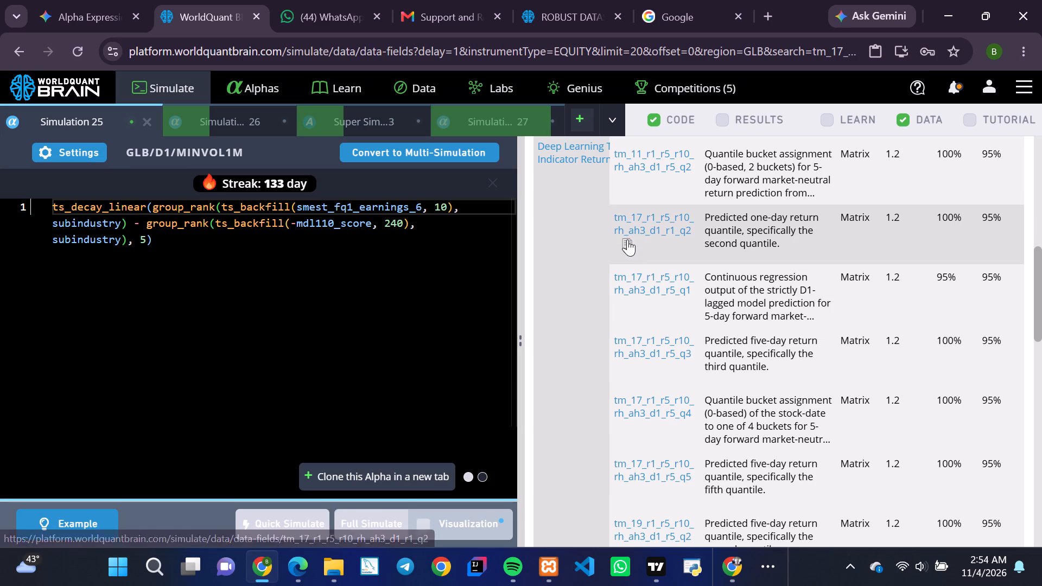
pyautogui.click(627, 239)
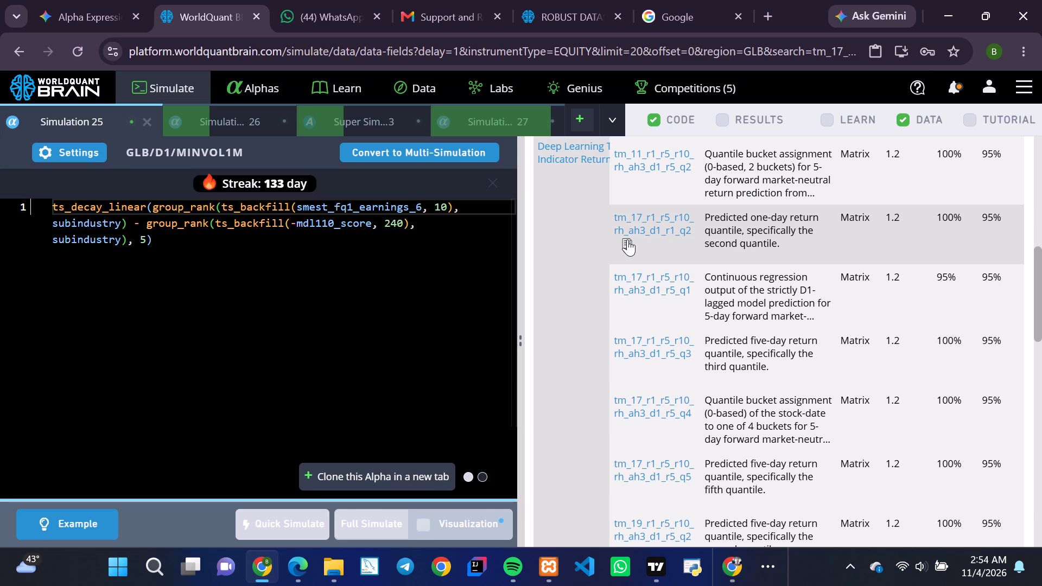
pyautogui.click(627, 239)
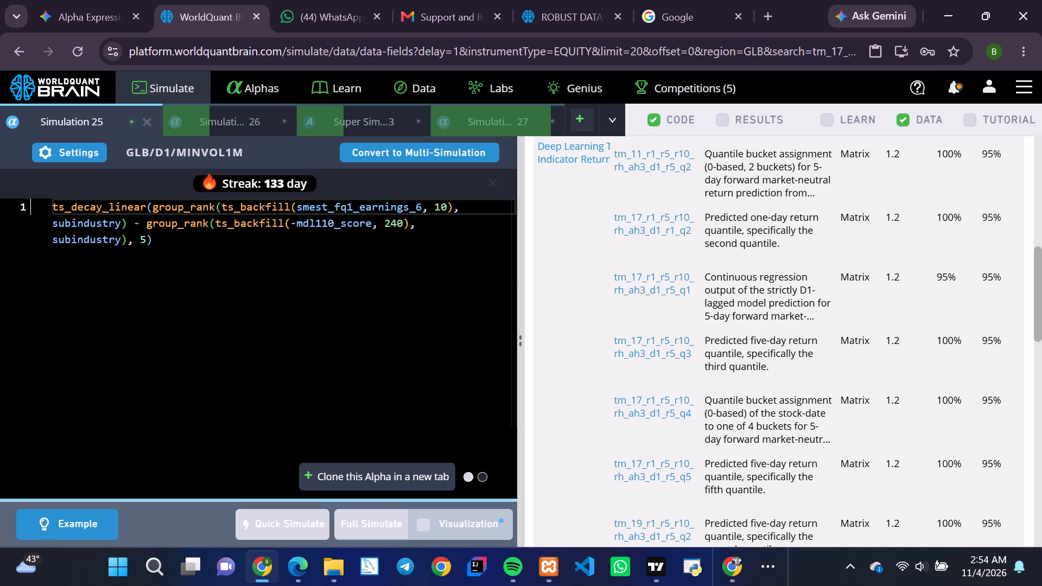
# Delete smest_fq1_earnings_6 from the first ts_backfill in Simulation 25's expression.
pyautogui.doubleClick(421, 206)
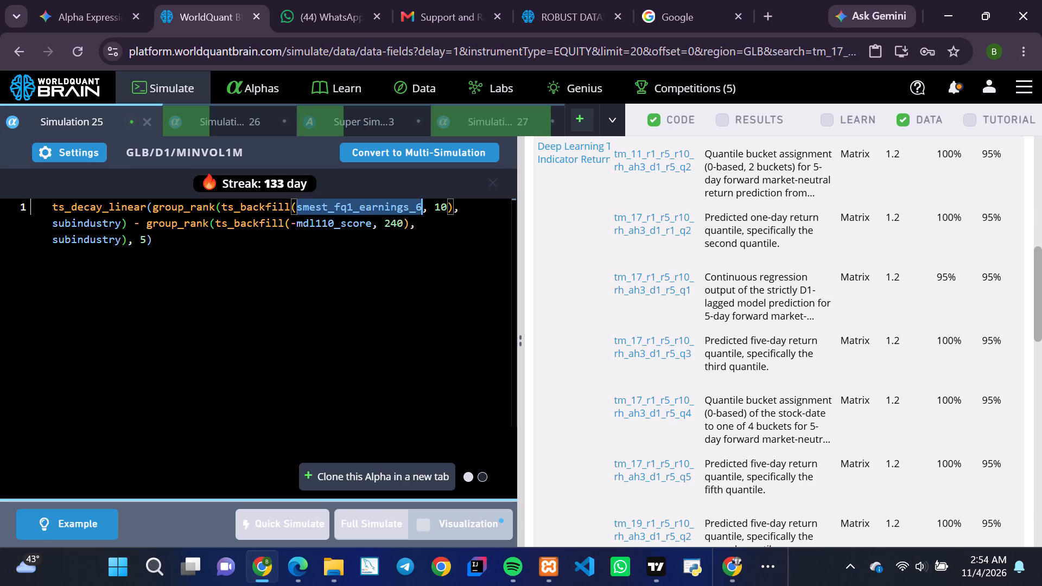
pyautogui.press('BackSpace')
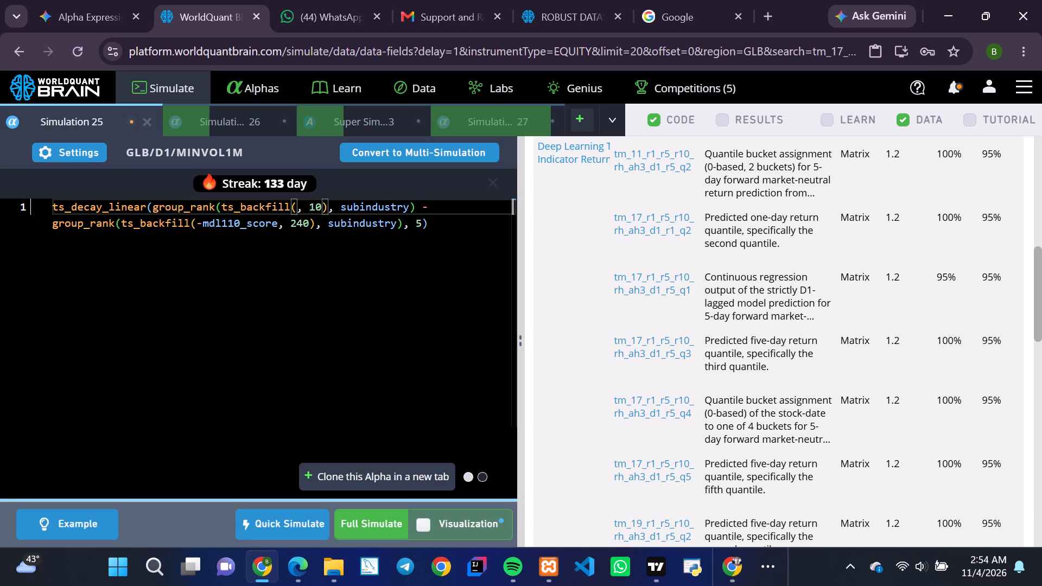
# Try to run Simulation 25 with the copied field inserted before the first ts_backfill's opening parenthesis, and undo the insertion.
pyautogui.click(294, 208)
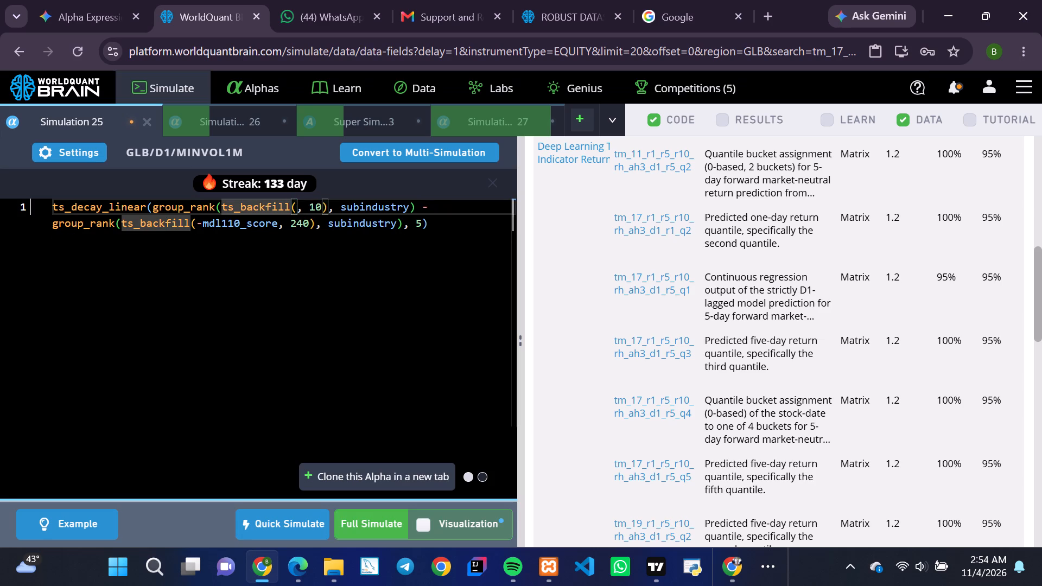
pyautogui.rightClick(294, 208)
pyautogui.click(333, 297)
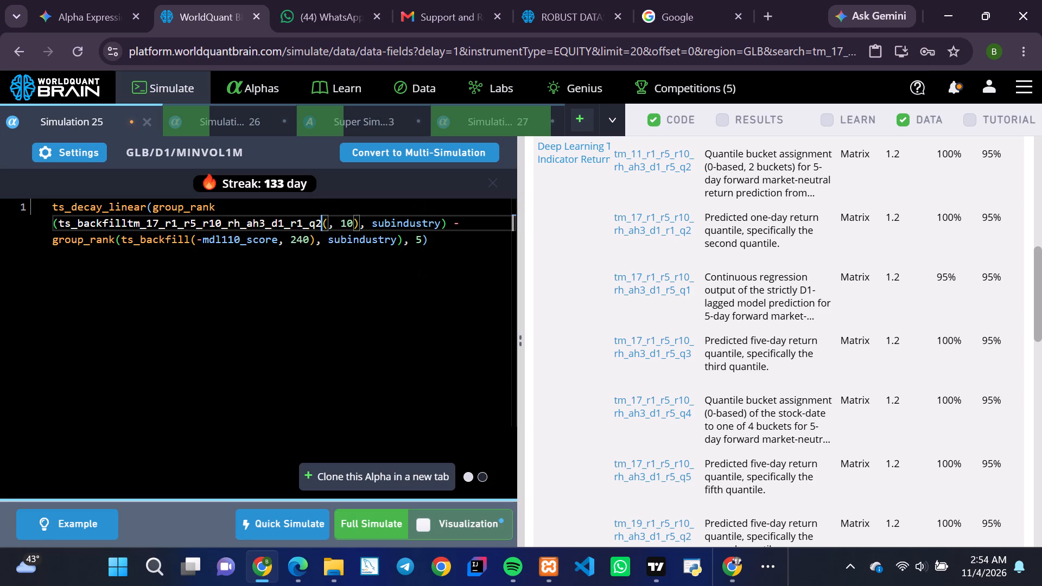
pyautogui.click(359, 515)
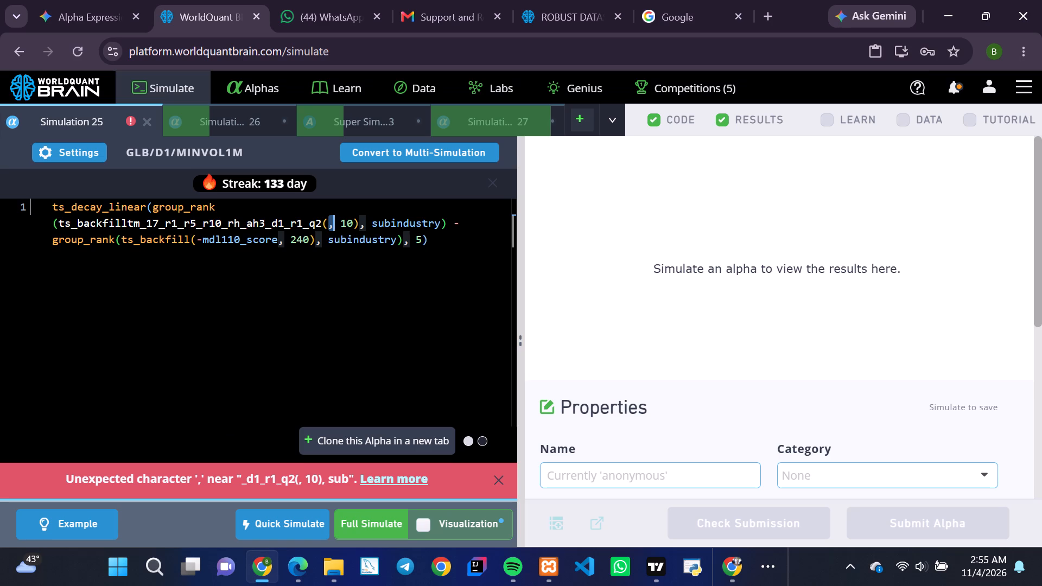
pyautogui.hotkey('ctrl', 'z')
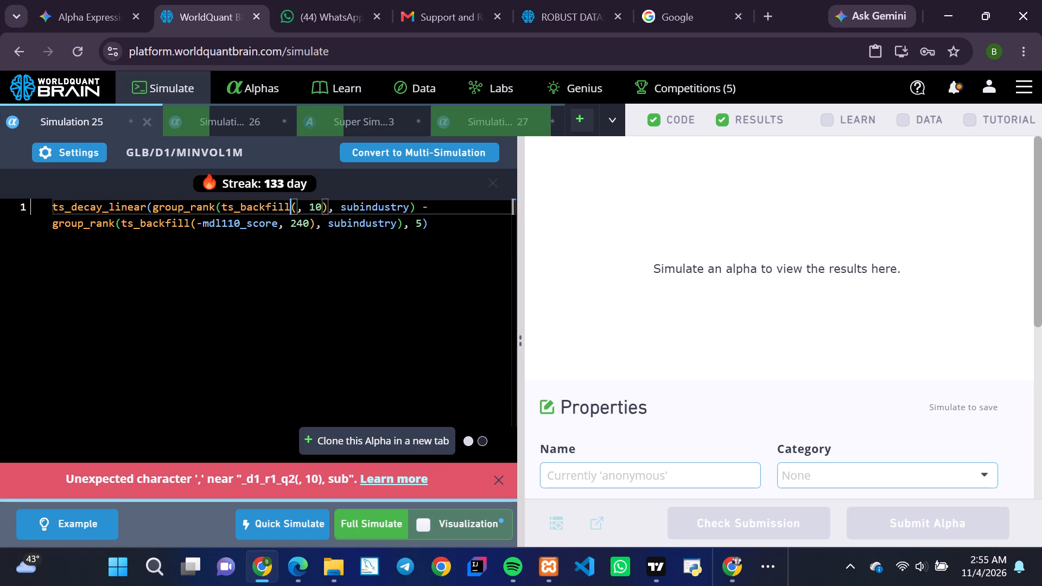
# Insert tm_17_r1_r5_r10_rh_ah3_d1_r1_q2 as the first argument inside the first ts_backfill of Simulation 25's expression.
pyautogui.click(295, 206)
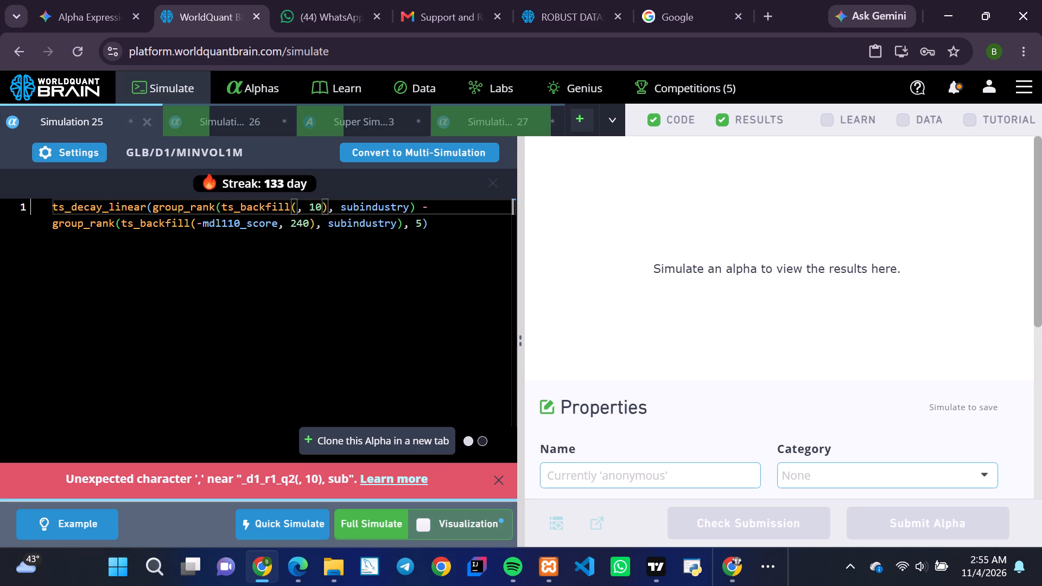
pyautogui.rightClick(295, 206)
pyautogui.click(323, 293)
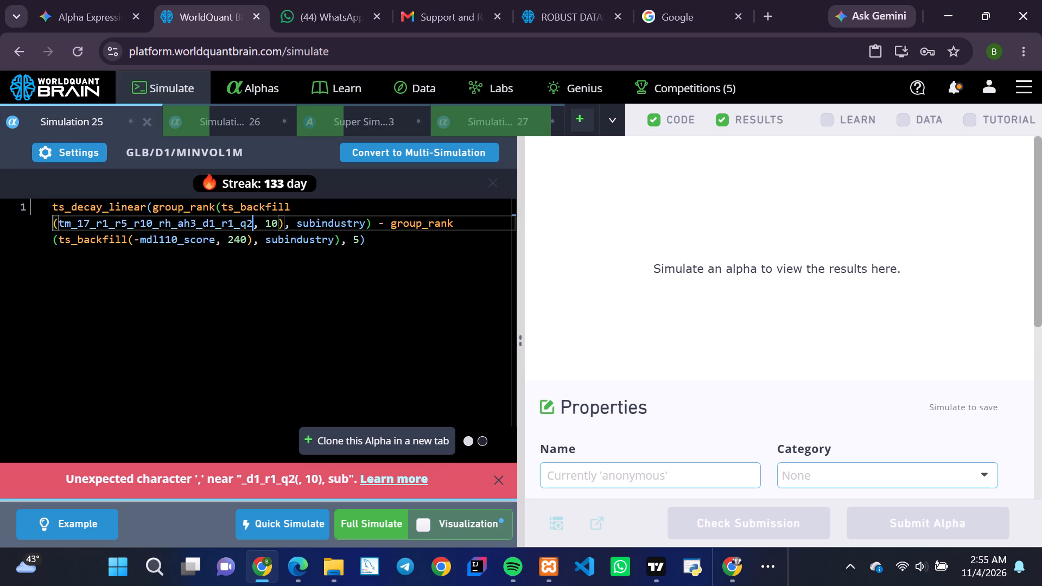
# Run the full simulation of Simulation 25.
pyautogui.click(350, 519)
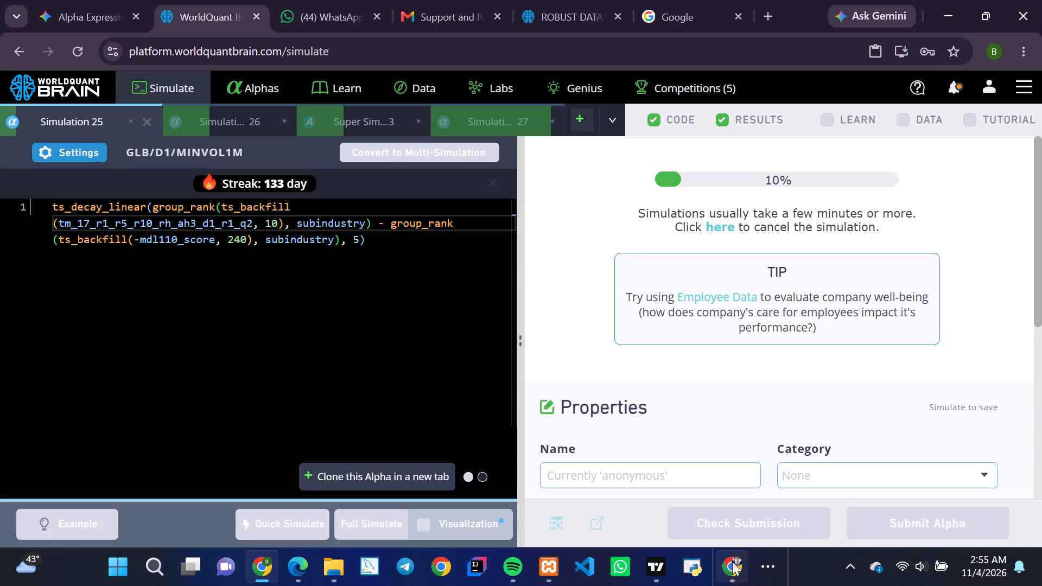
# Switch to TradingView and check the 30-minute Gold chart.
pyautogui.click(658, 571)
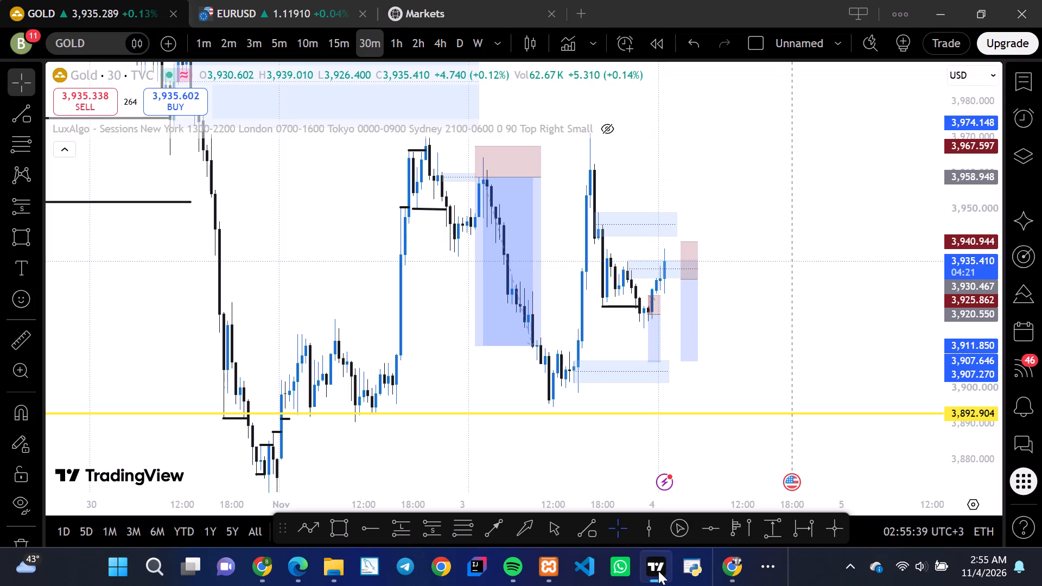
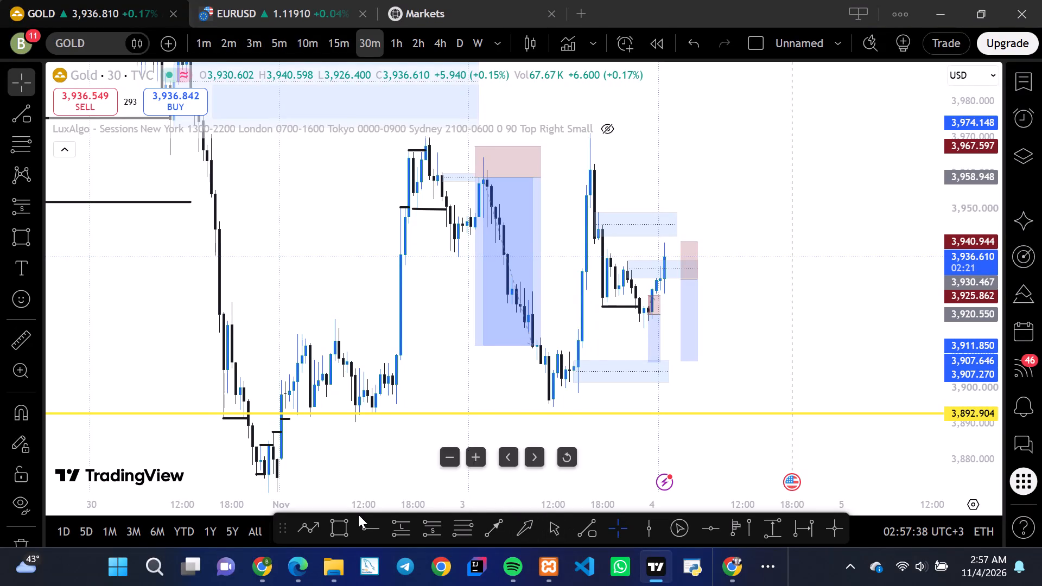
# Switch back to WorldQuant BRAIN in Chrome and check the progress of Simulation 25.
pyautogui.click(255, 564)
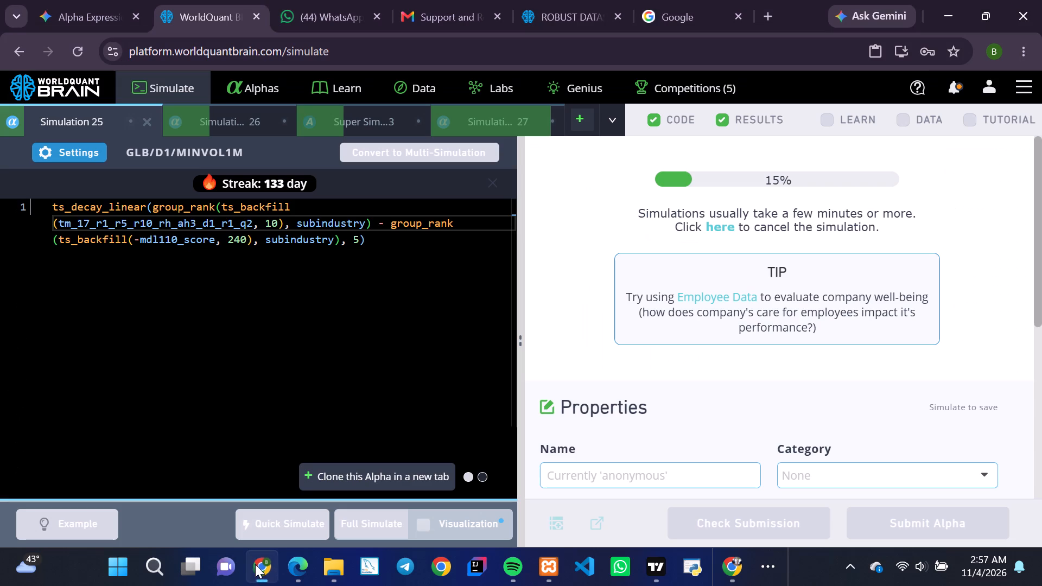